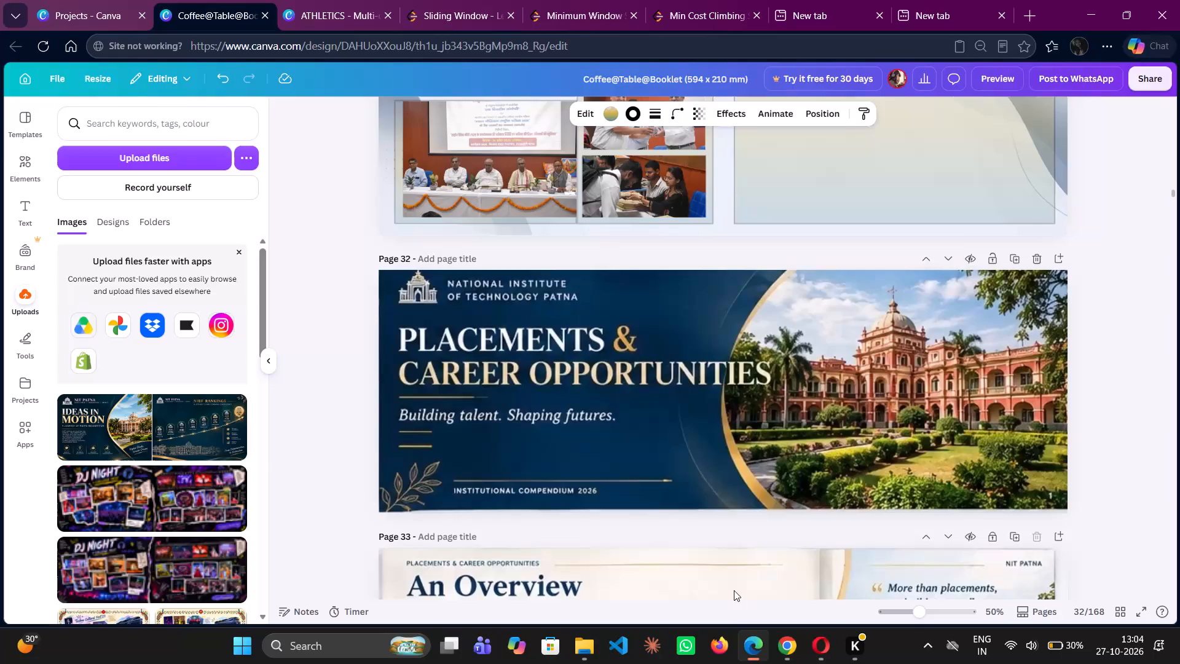
In the ATHLETICS design, delete the campus building photo placeholder text from the Placements & Career Opportunities cover on page 33.
{"action": "left_click", "coordinate": [340, 0]}
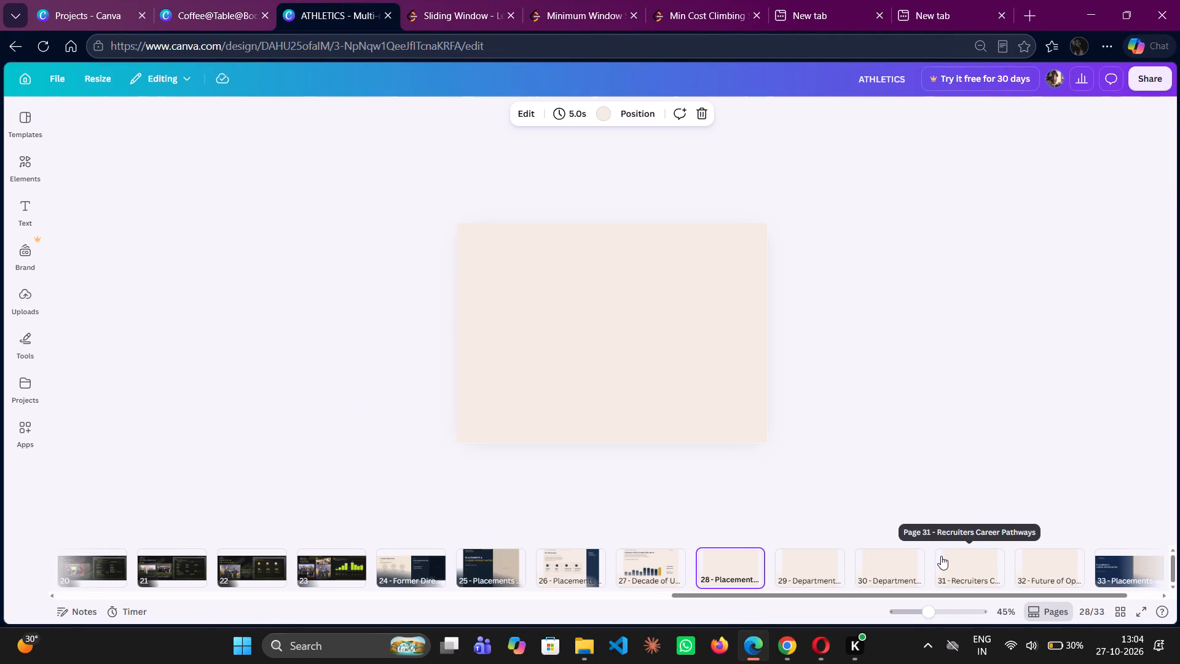
{"action": "scroll", "coordinate": [941, 556], "scroll_direction": "left", "scroll_amount": 4}
{"action": "left_click", "coordinate": [1048, 571]}
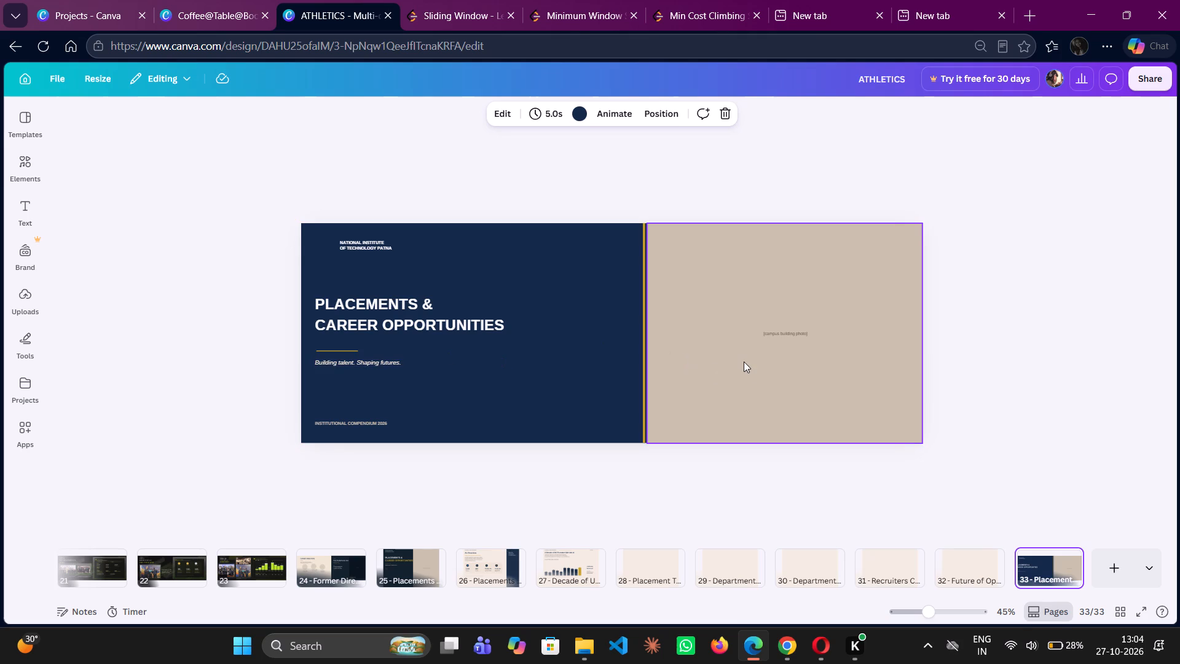
{"action": "left_click", "coordinate": [175, 0]}
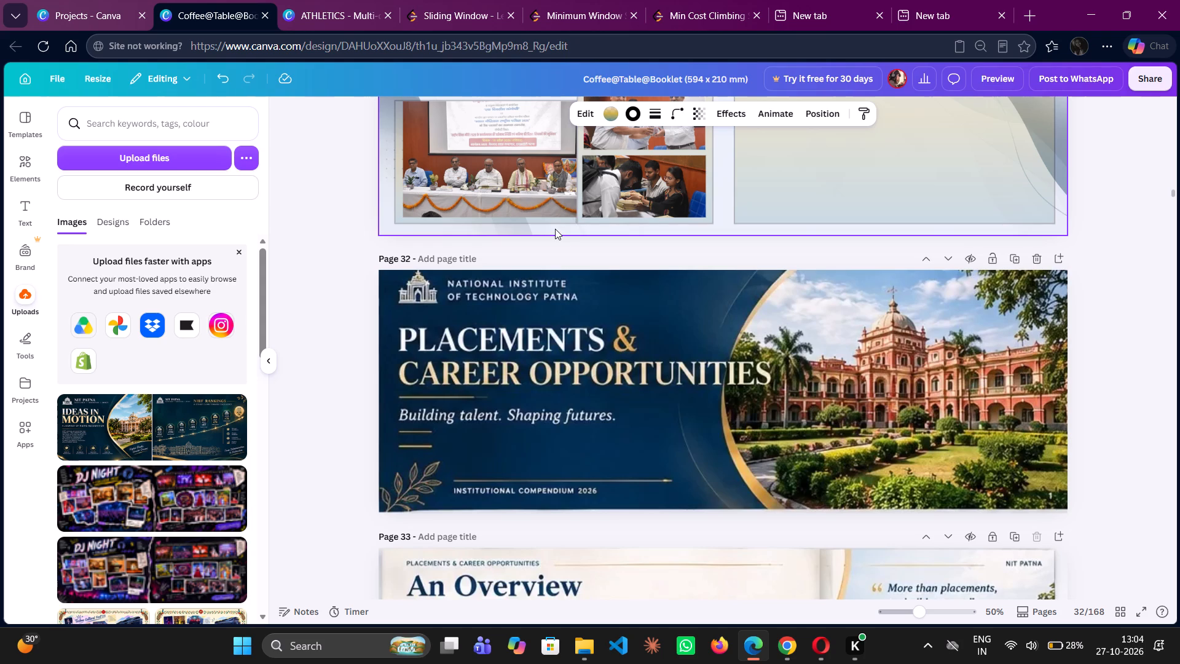
{"action": "left_click", "coordinate": [307, 0]}
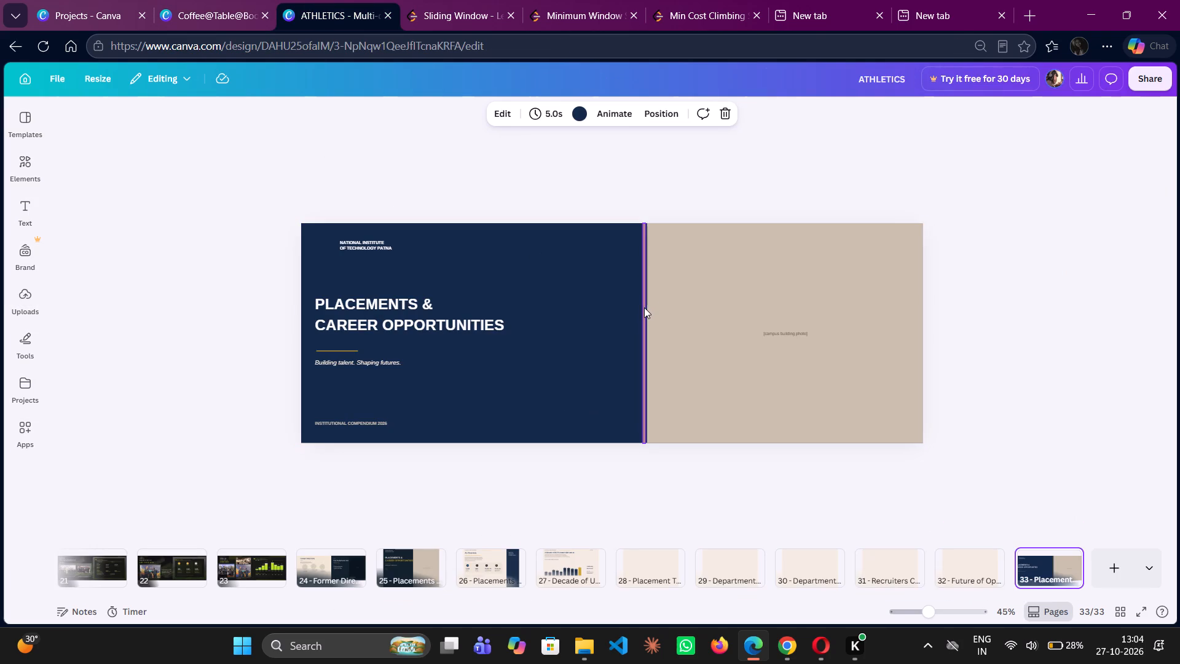
{"action": "left_click", "coordinate": [782, 333]}
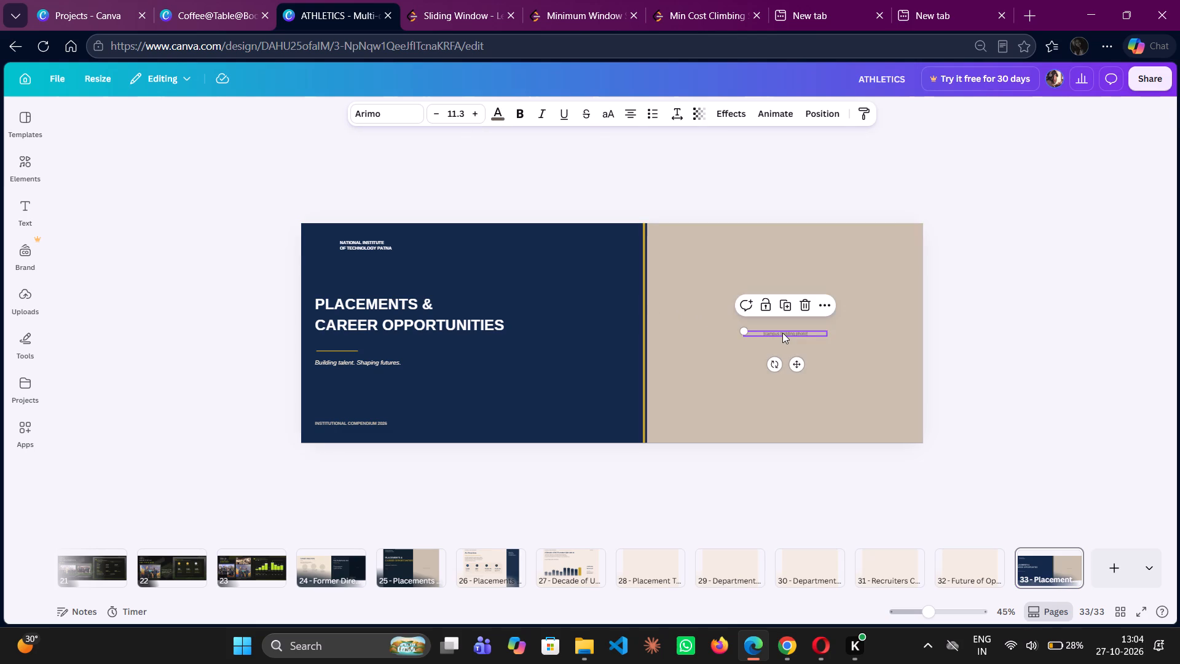
{"action": "key", "text": "Delete"}
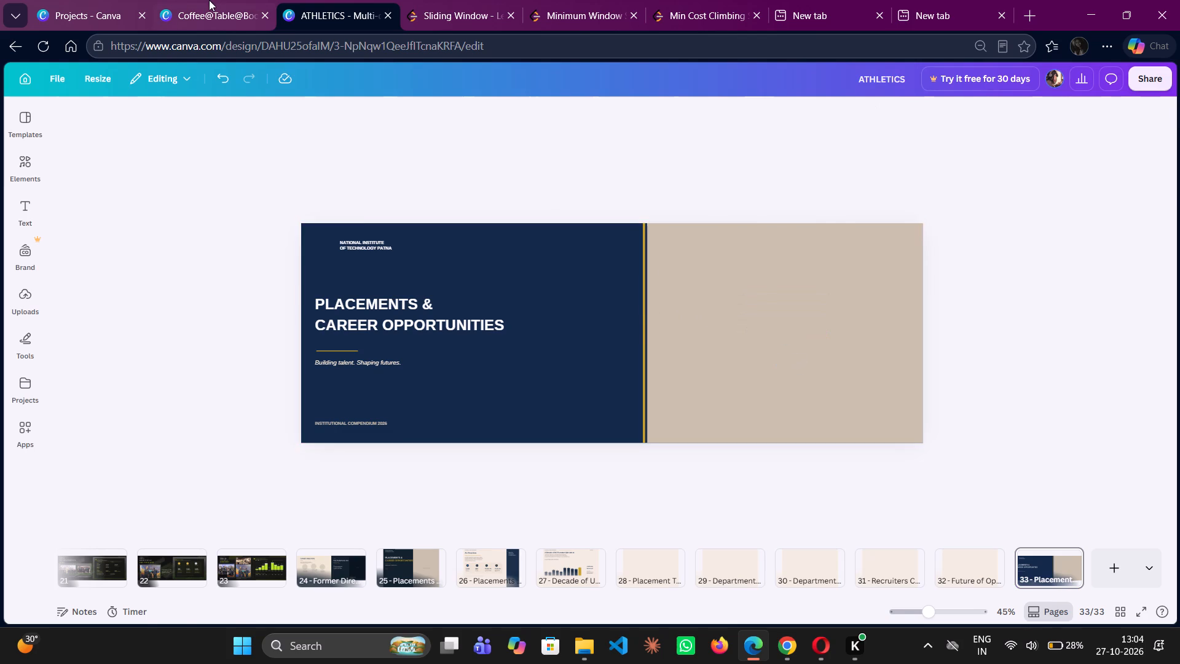
Switch to the Coffee@Table@Booklet design and copy the red campus building photo from the Ideas in Motion spread on page 19.
{"action": "left_click", "coordinate": [209, 0]}
{"action": "scroll", "coordinate": [566, 310], "scroll_direction": "down", "scroll_amount": 1}
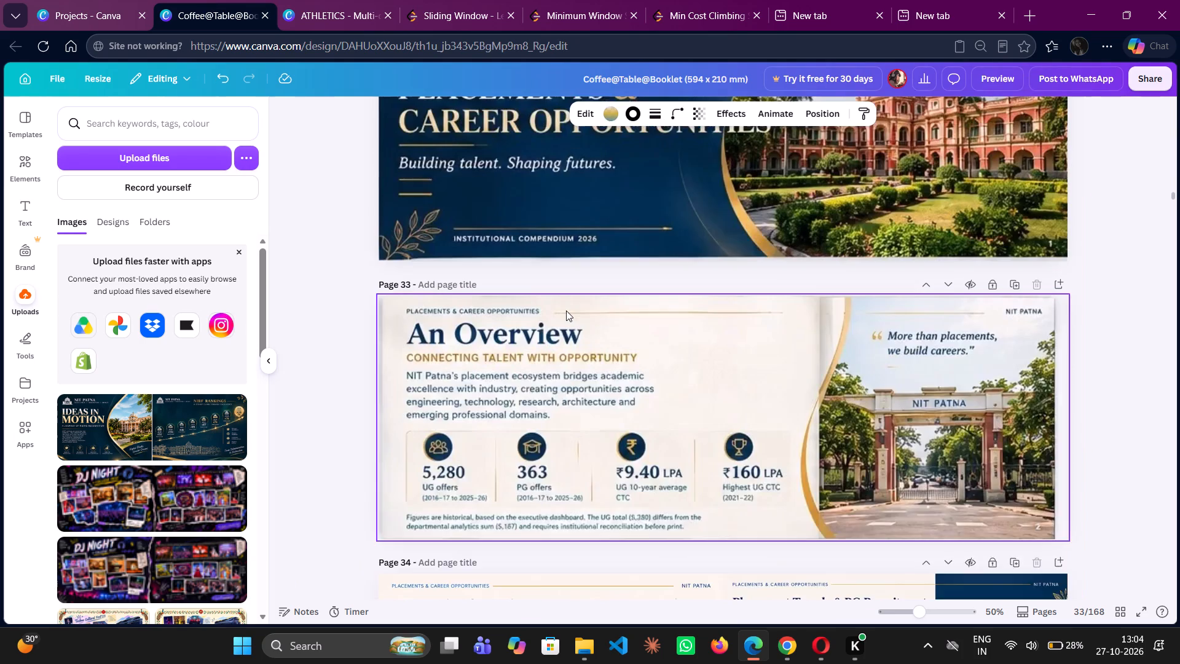
{"action": "scroll", "coordinate": [566, 310], "scroll_direction": "up", "scroll_amount": 10}
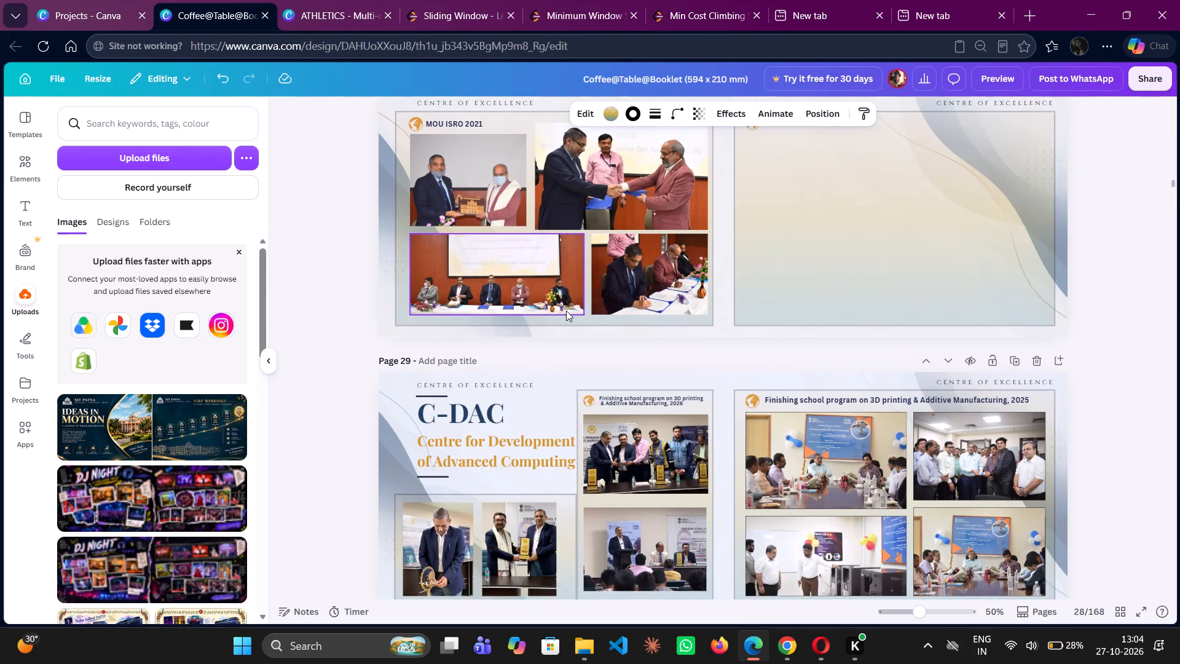
{"action": "scroll", "coordinate": [566, 310], "scroll_direction": "up", "scroll_amount": 5}
{"action": "scroll", "coordinate": [568, 389], "scroll_direction": "up", "scroll_amount": 2}
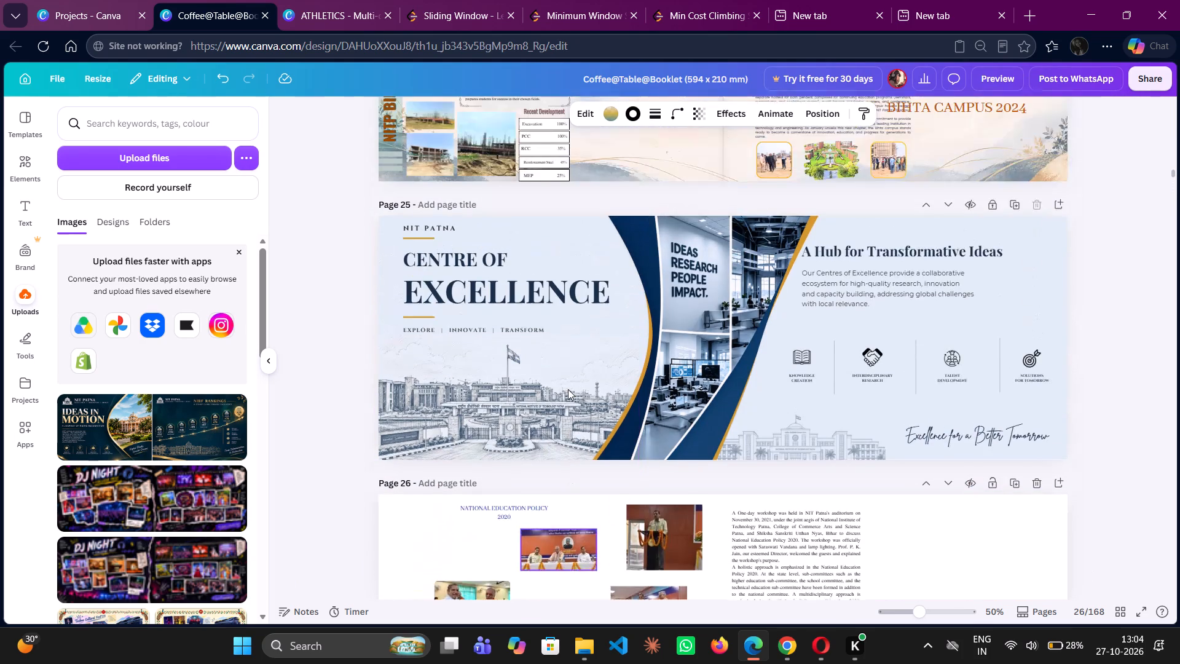
{"action": "scroll", "coordinate": [568, 389], "scroll_direction": "up", "scroll_amount": 8}
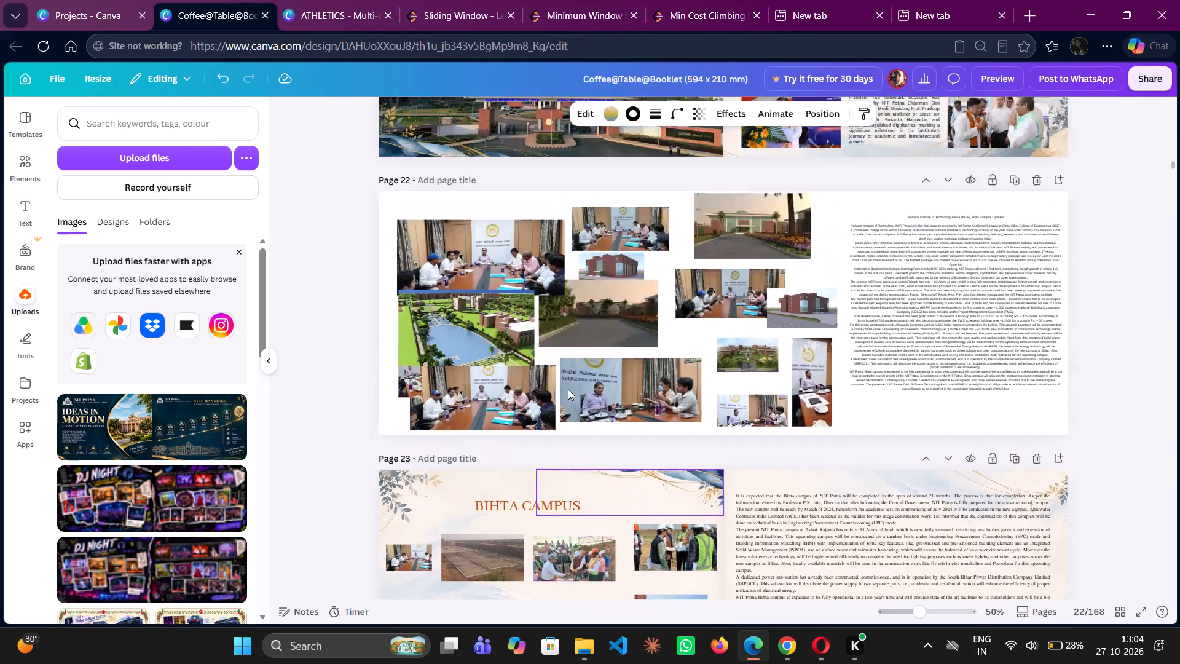
{"action": "scroll", "coordinate": [568, 389], "scroll_direction": "up", "scroll_amount": 3}
{"action": "scroll", "coordinate": [830, 448], "scroll_direction": "down", "scroll_amount": 1}
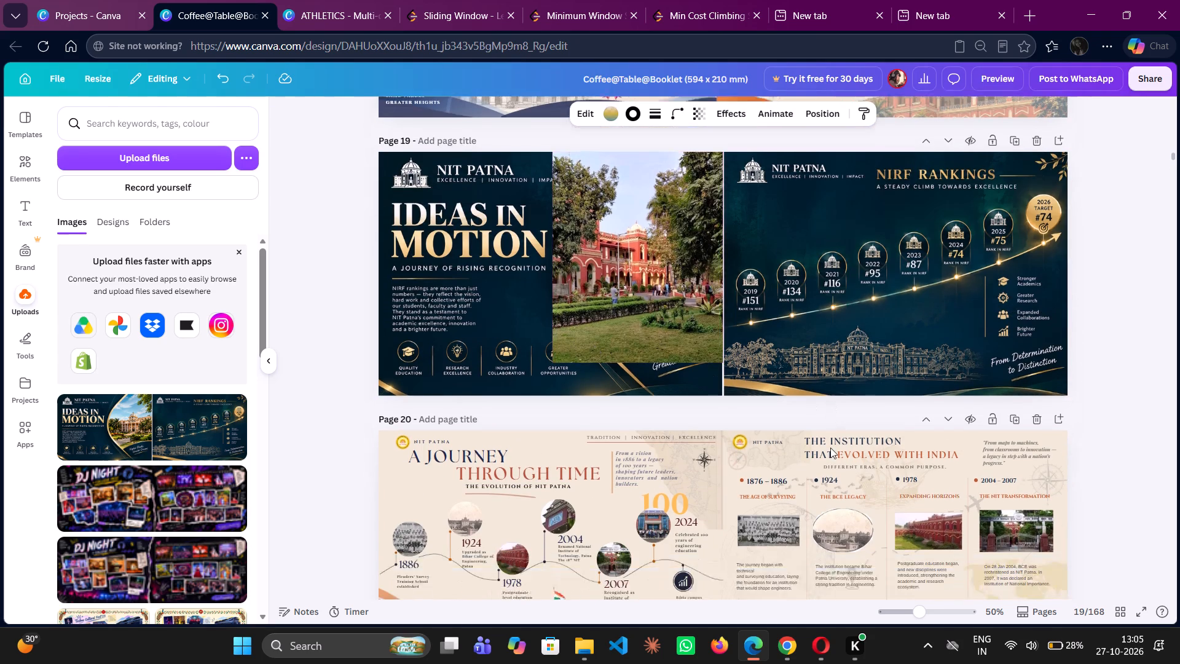
{"action": "scroll", "coordinate": [830, 448], "scroll_direction": "down", "scroll_amount": 1}
{"action": "scroll", "coordinate": [830, 448], "scroll_direction": "up", "scroll_amount": 2}
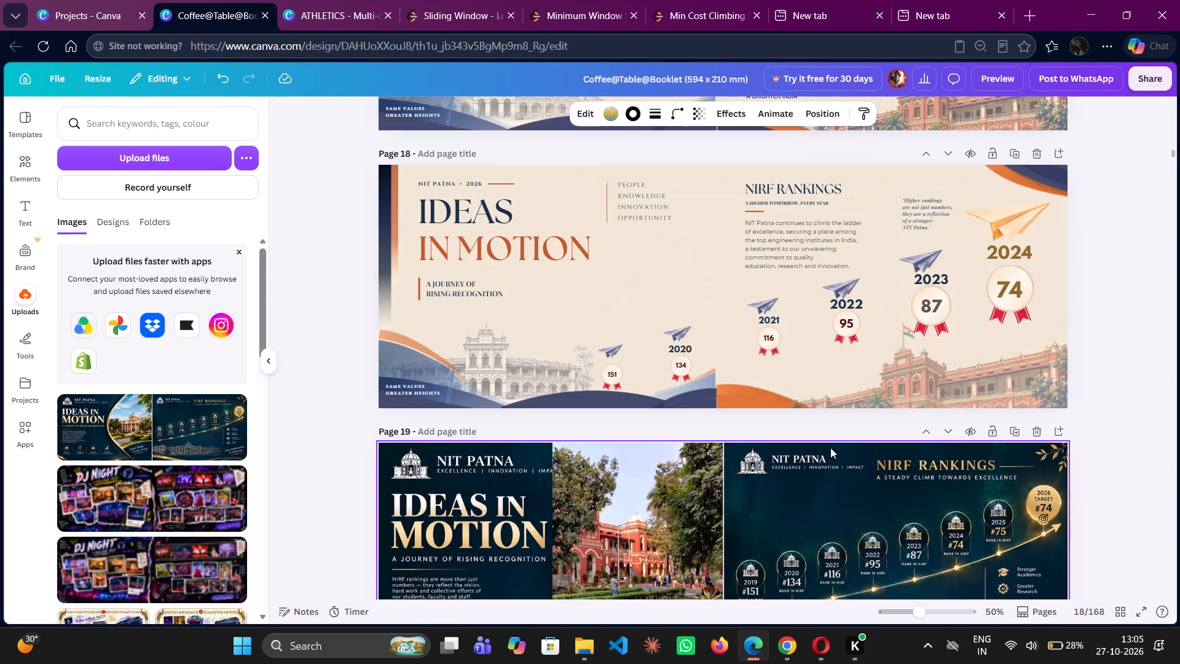
{"action": "scroll", "coordinate": [830, 448], "scroll_direction": "down", "scroll_amount": 1}
{"action": "left_click", "coordinate": [703, 455]}
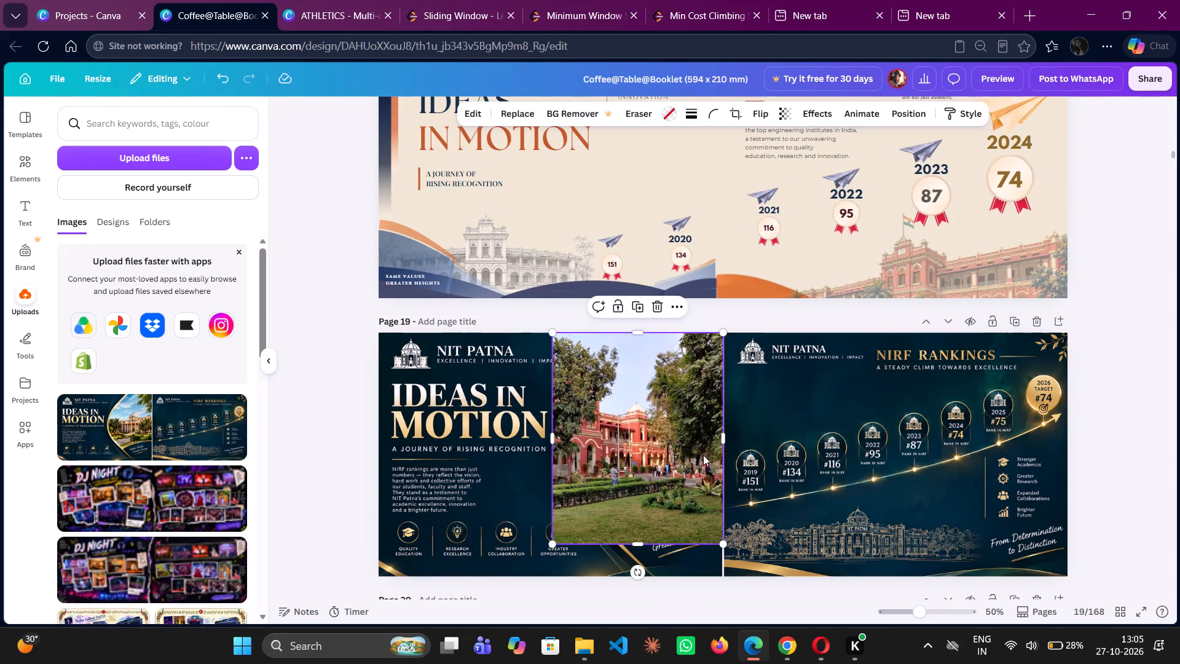
{"action": "right_click", "coordinate": [703, 455]}
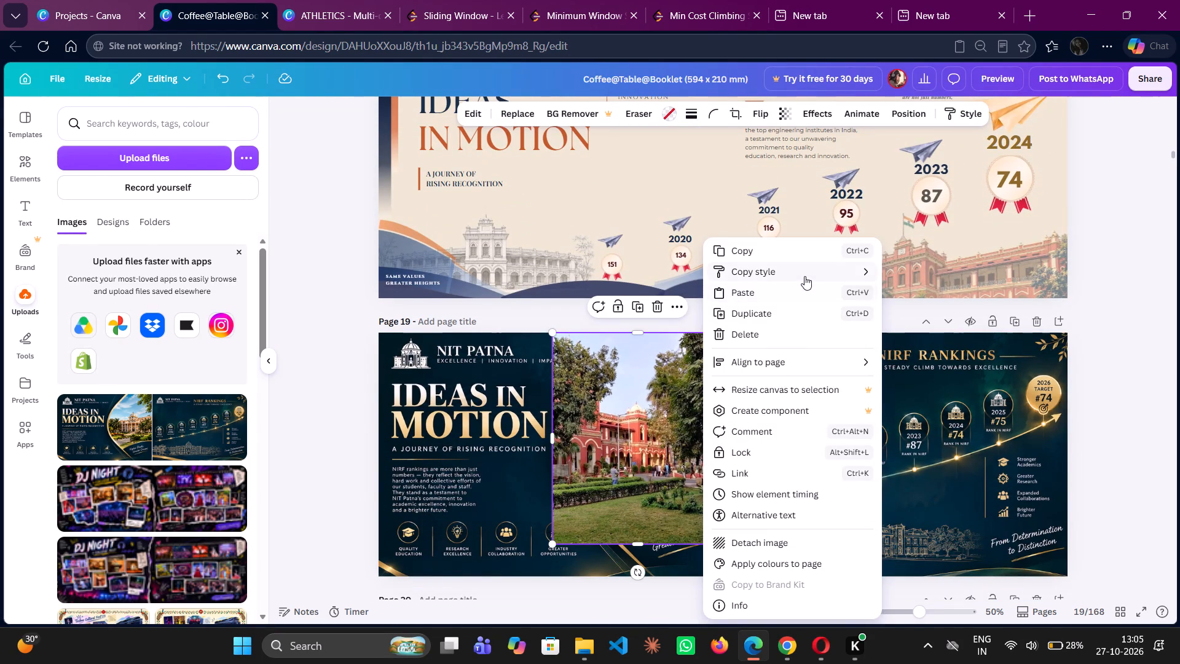
{"action": "left_click", "coordinate": [815, 255]}
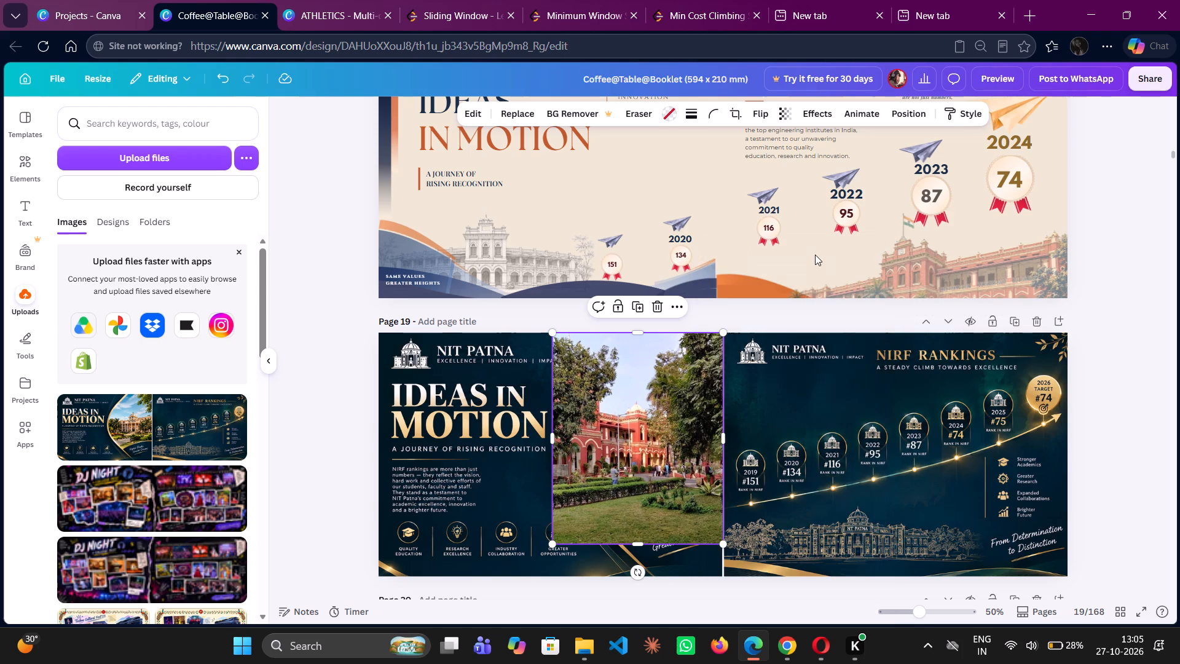
Paste the campus photo into page 33 of the ATHLETICS design and align it with the gold divider and the page's top edge.
{"action": "left_click", "coordinate": [385, 0]}
{"action": "right_click", "coordinate": [683, 297]}
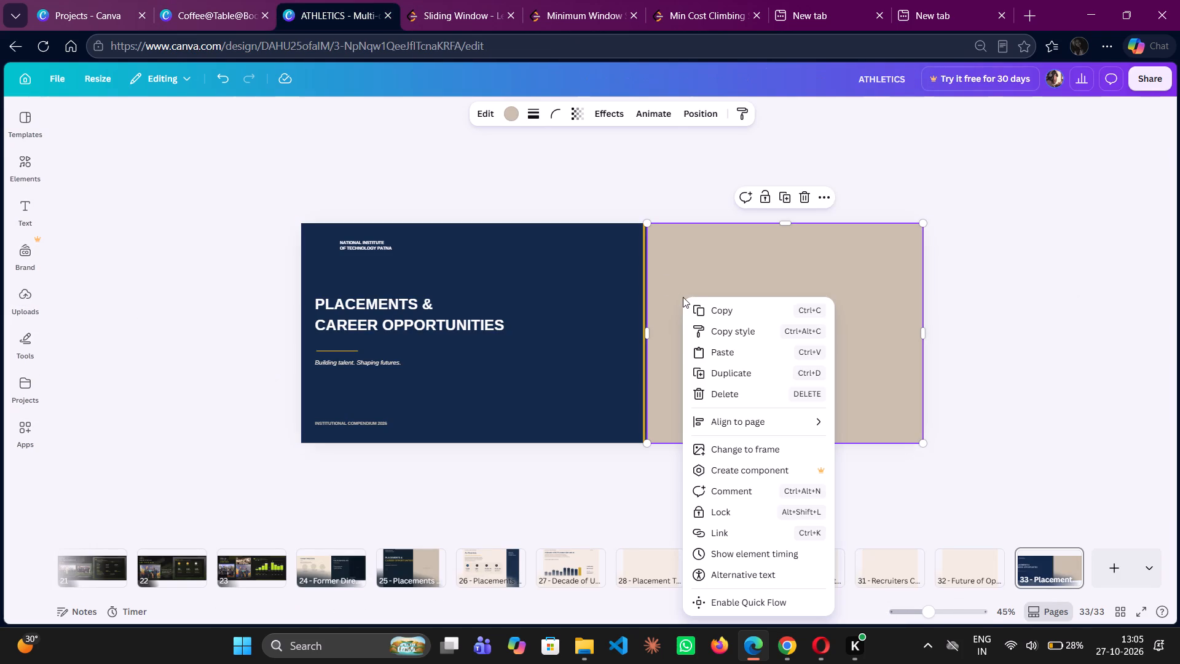
{"action": "left_click", "coordinate": [725, 346]}
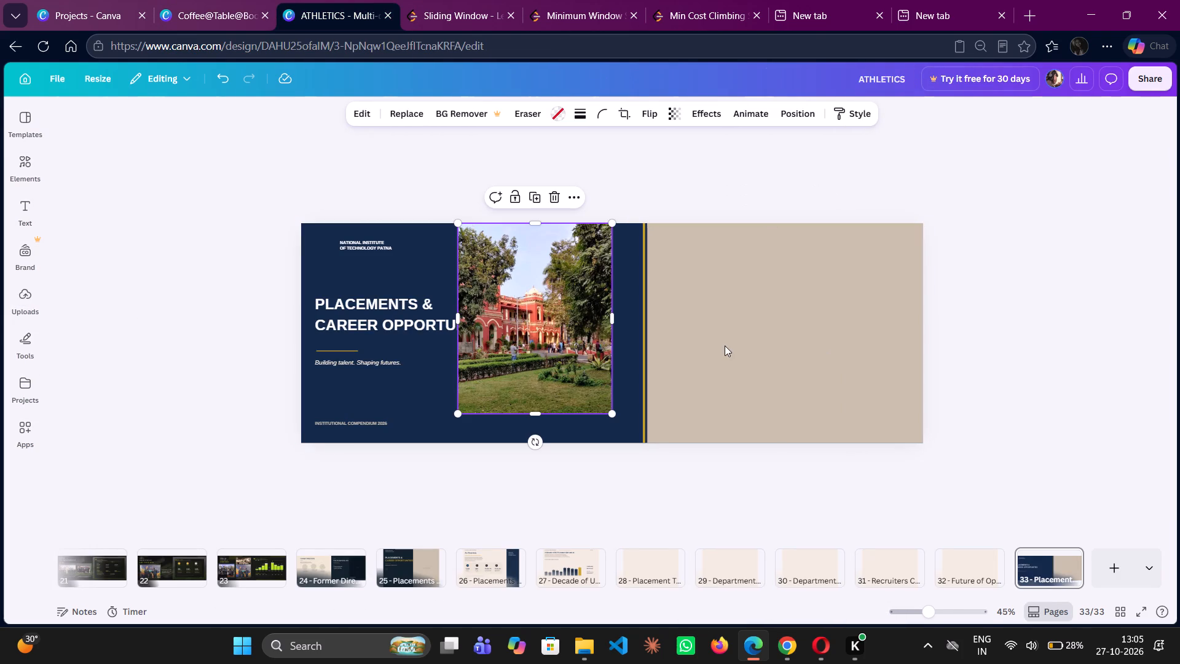
{"action": "left_click_drag", "start_coordinate": [537, 330], "coordinate": [756, 310]}
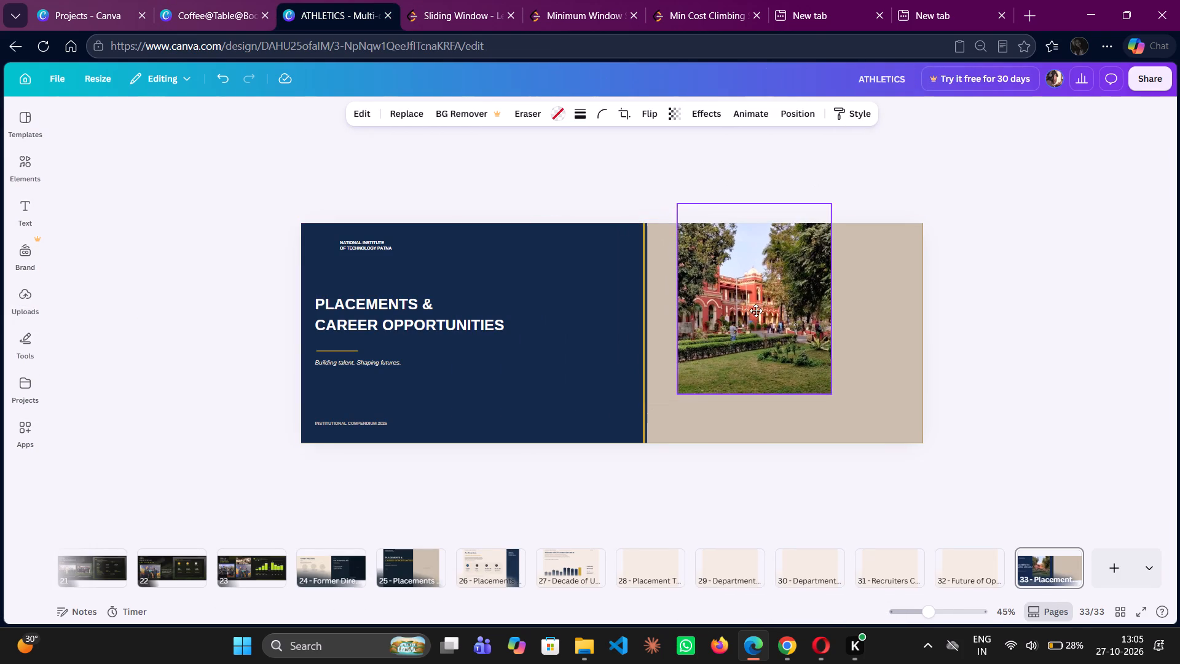
{"action": "left_click_drag", "start_coordinate": [756, 310], "coordinate": [725, 331]}
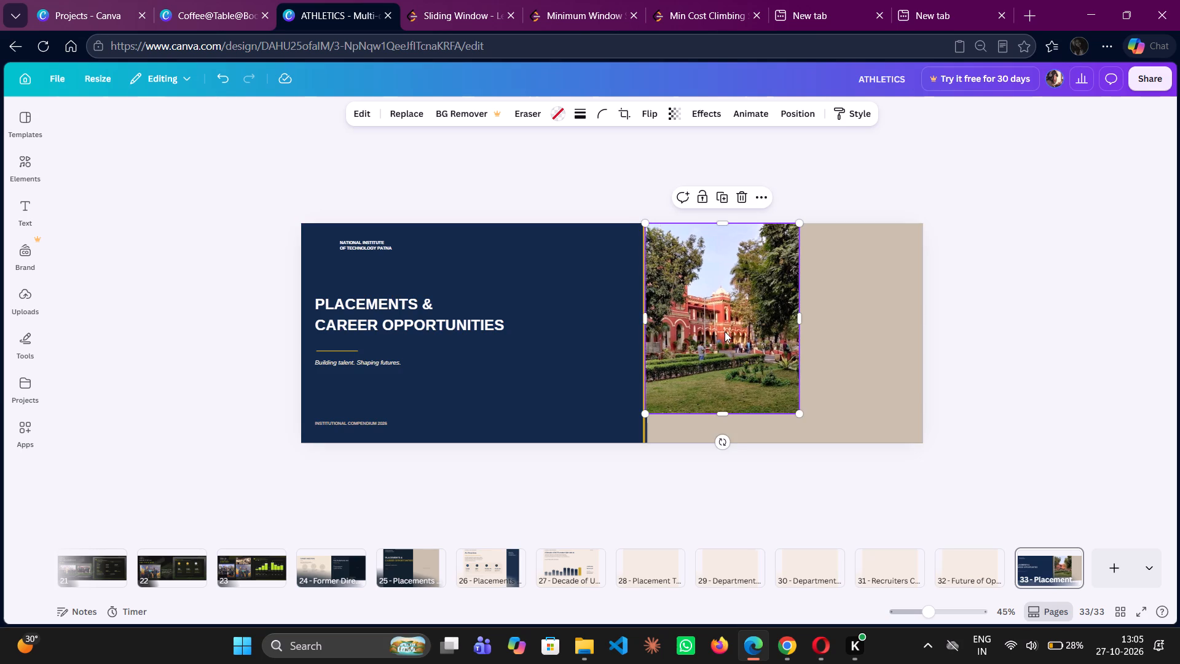
Delete the beige placeholder rectangle behind the campus photo.
{"action": "left_click", "coordinate": [841, 342]}
{"action": "key", "text": "Delete"}
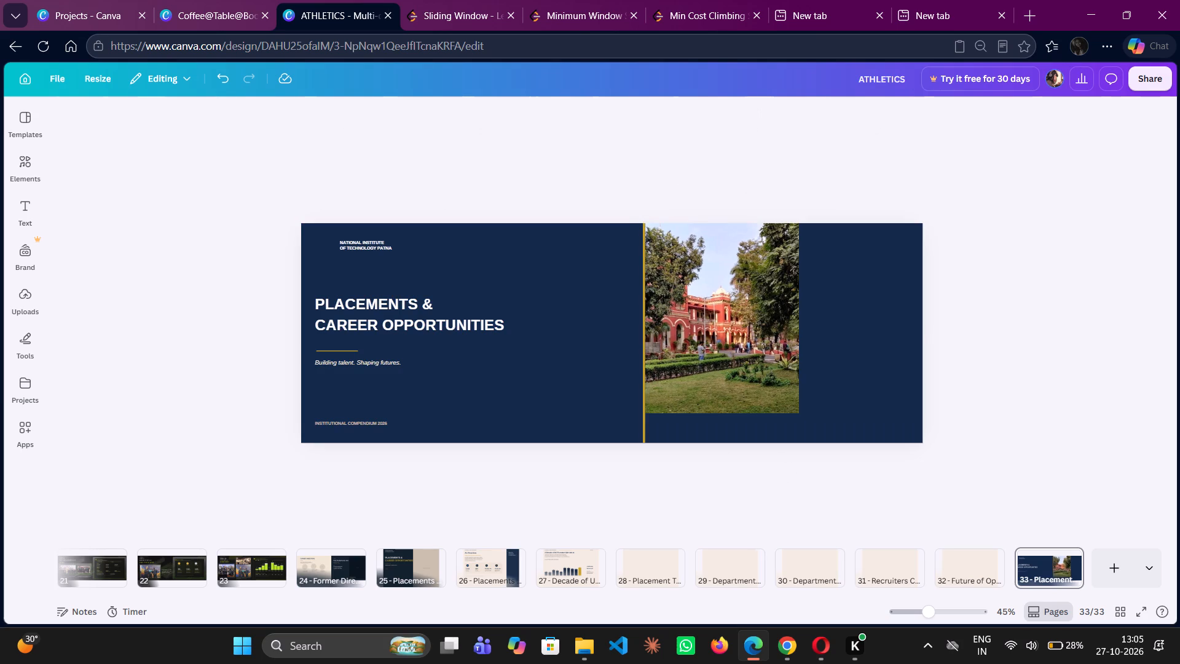
Enlarge the campus photo to about 1,003 × 854 so it fills the cover from the gold divider to the page edge.
{"action": "left_click", "coordinate": [773, 342]}
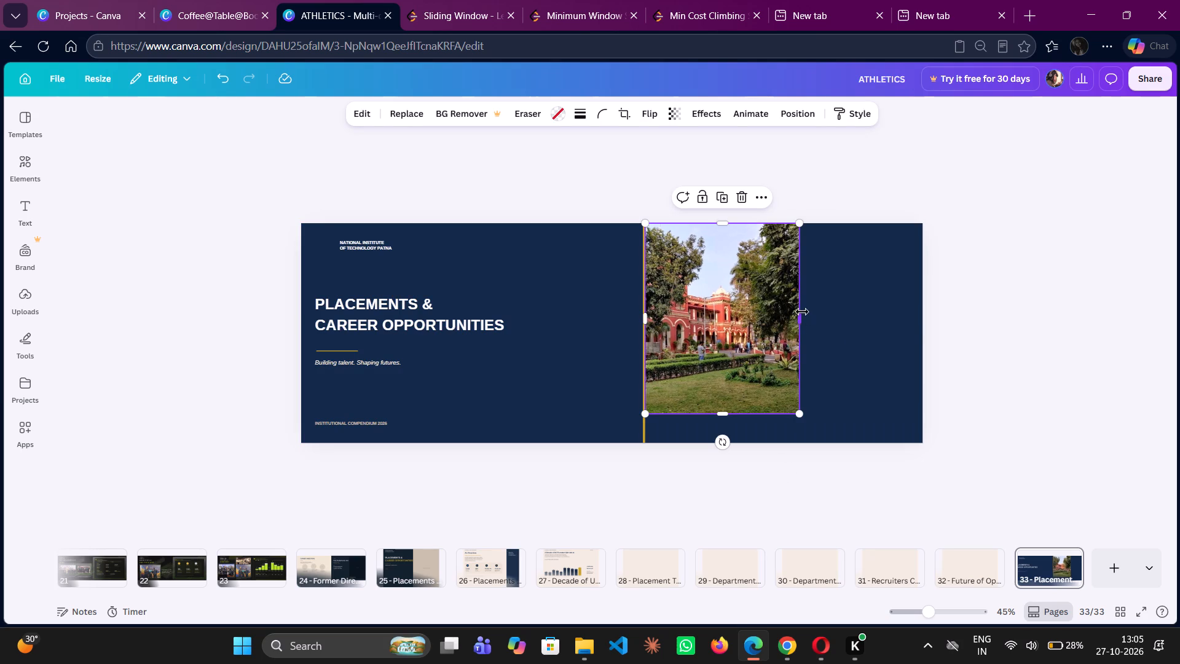
{"action": "left_click_drag", "start_coordinate": [802, 312], "coordinate": [917, 309]}
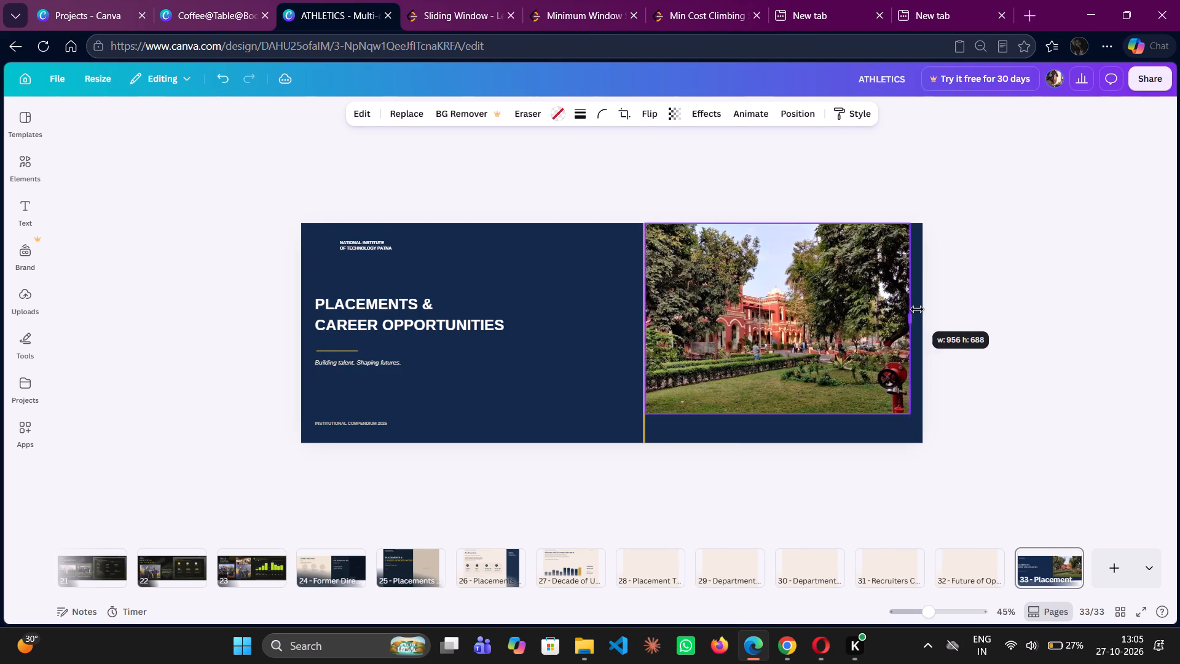
{"action": "left_click_drag", "start_coordinate": [917, 309], "coordinate": [926, 309]}
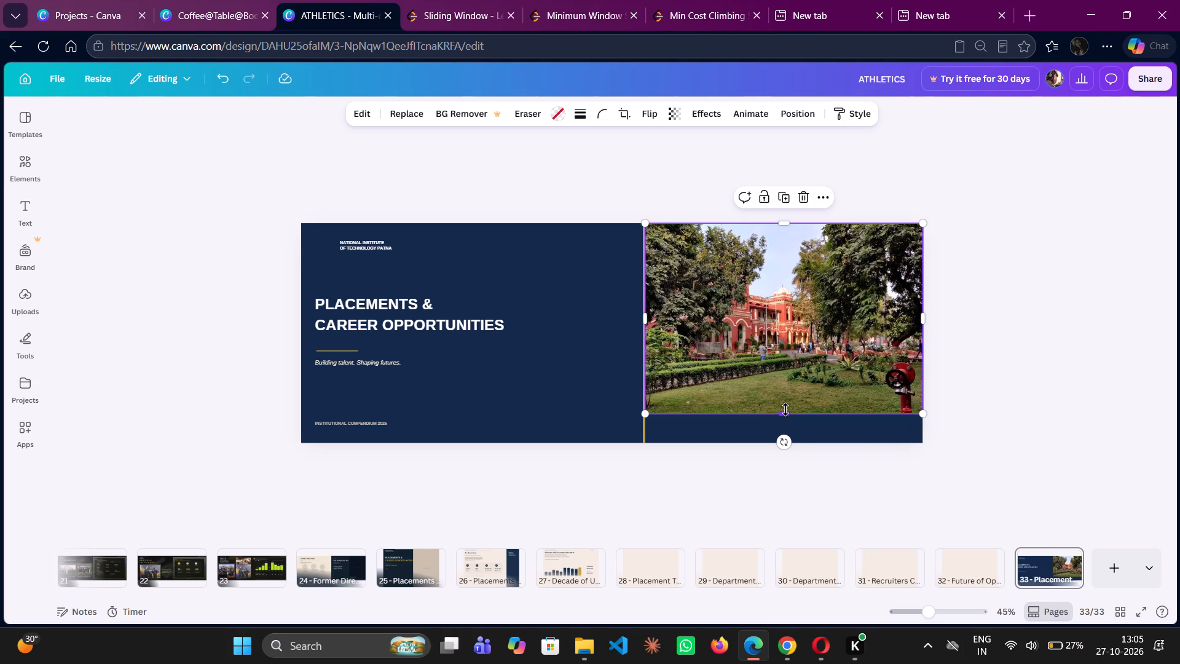
{"action": "left_click_drag", "start_coordinate": [785, 409], "coordinate": [790, 456]}
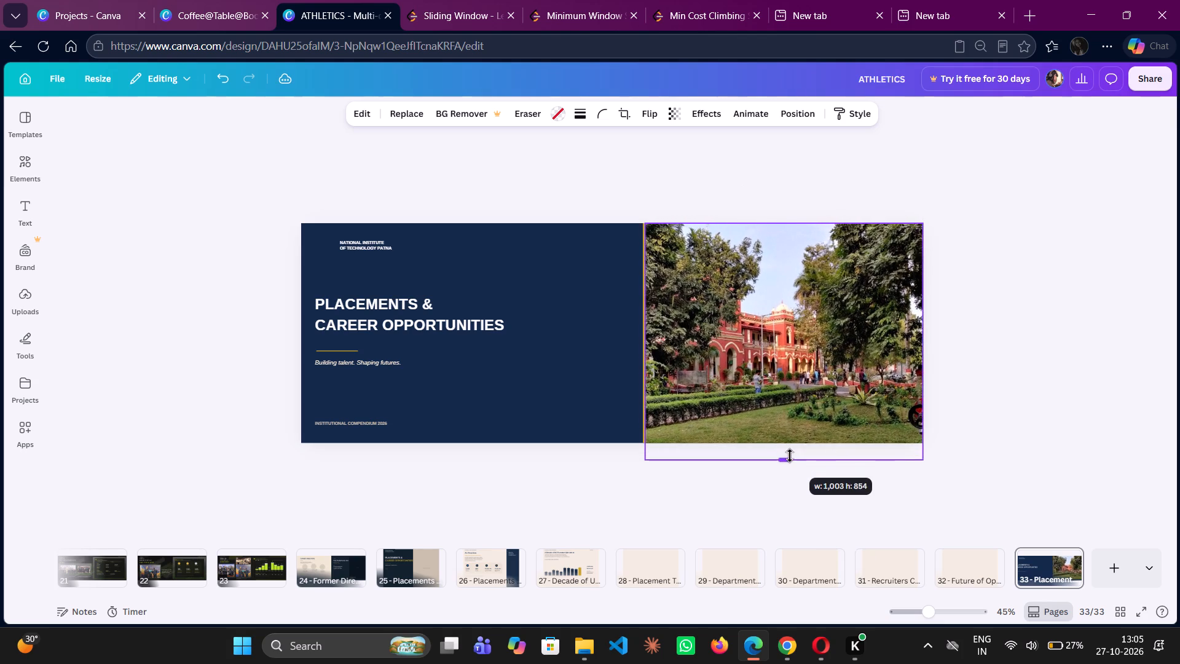
{"action": "left_click_drag", "start_coordinate": [790, 456], "coordinate": [790, 457]}
{"action": "left_click", "coordinate": [974, 403]}
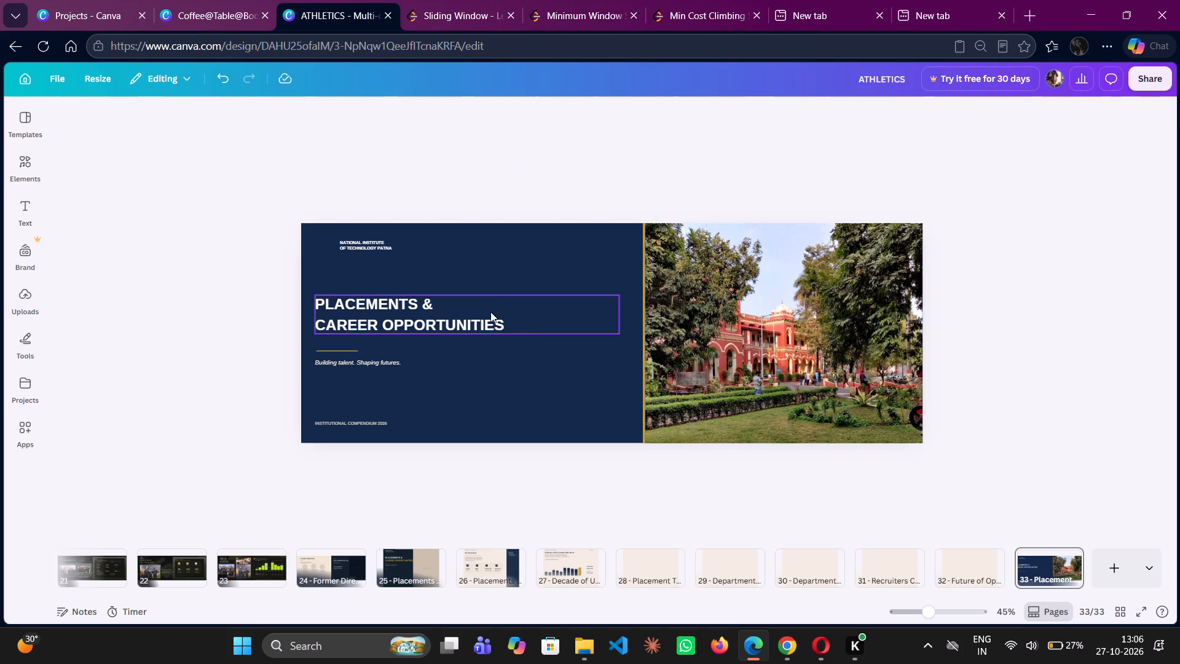
Delete the "Institutional Compendium 2026" text from the placements cover.
{"action": "left_click", "coordinate": [366, 422]}
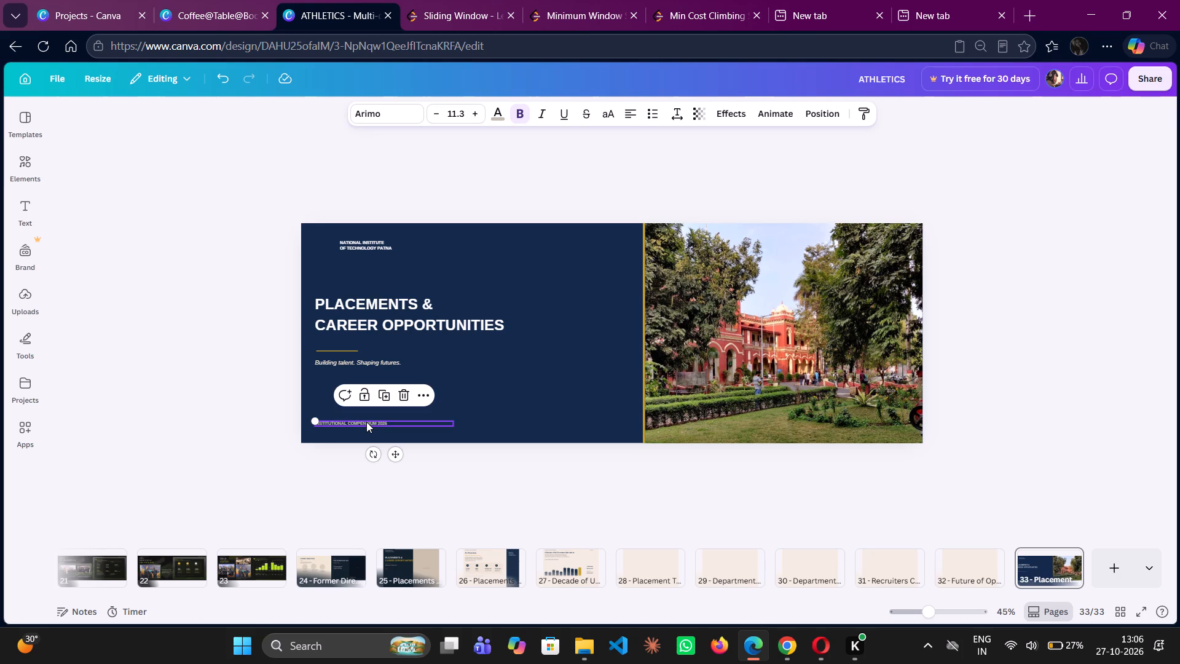
{"action": "key", "text": "Delete"}
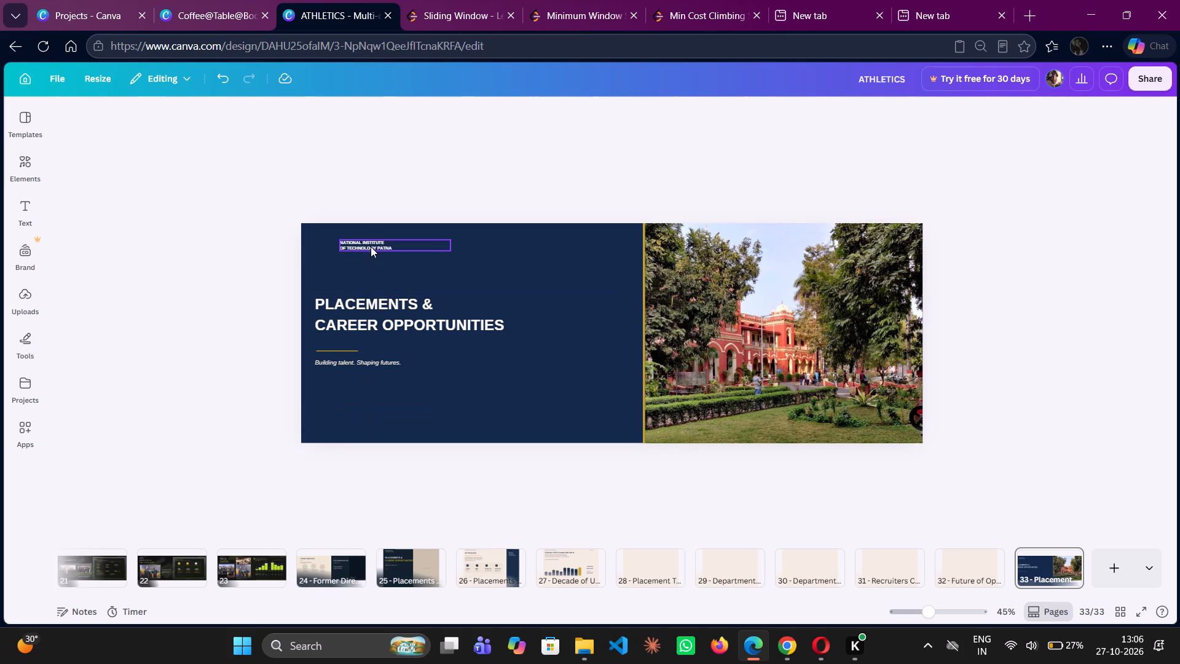
Switch to the Coffee@Table@Booklet design and look through pages 19 to 24, examining the Bihta campus spread closely.
{"action": "left_click", "coordinate": [372, 245]}
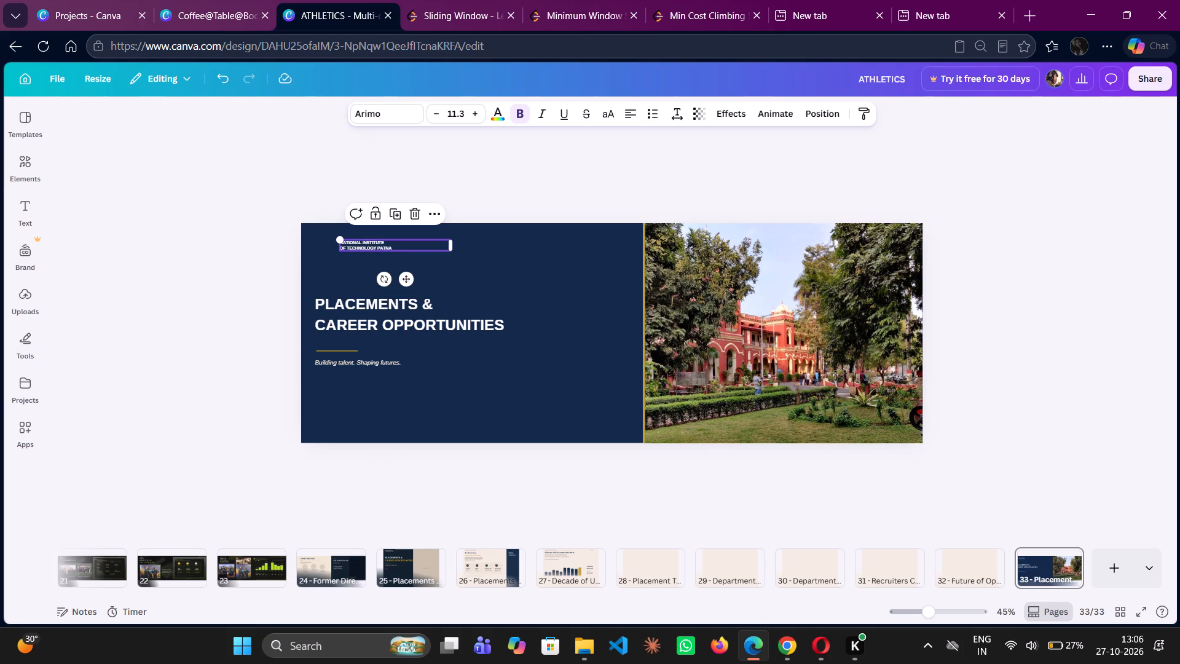
{"action": "left_click", "coordinate": [259, 0]}
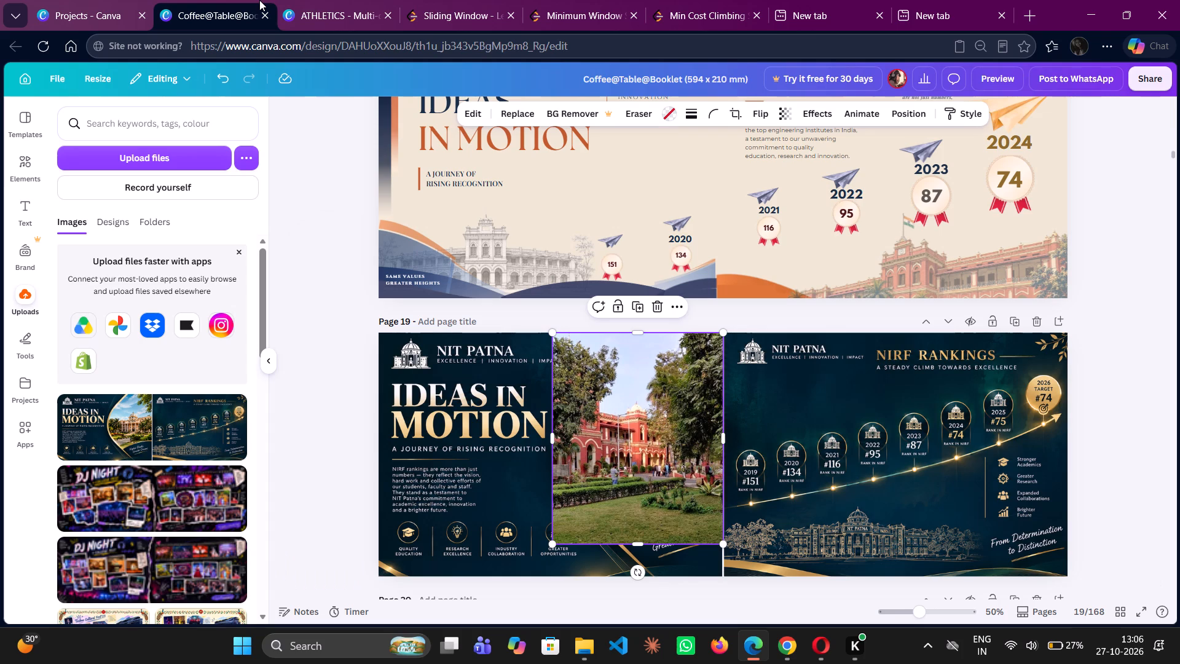
{"action": "scroll", "coordinate": [576, 288], "scroll_direction": "down", "scroll_amount": 4}
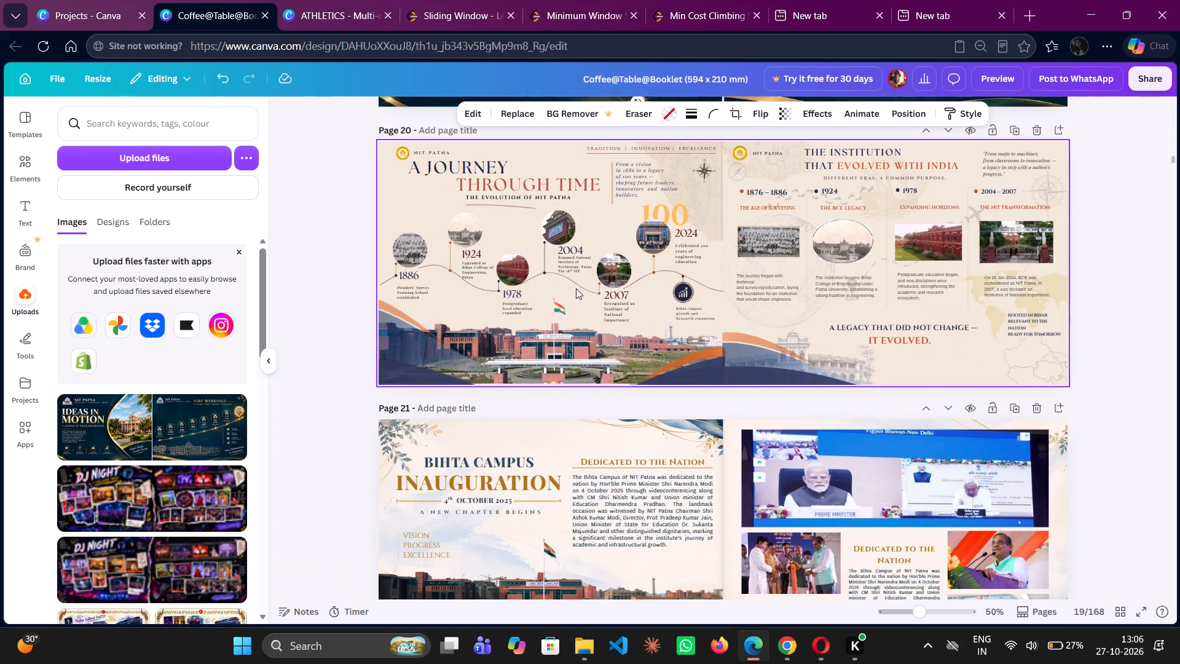
{"action": "scroll", "coordinate": [576, 288], "scroll_direction": "down", "scroll_amount": 6}
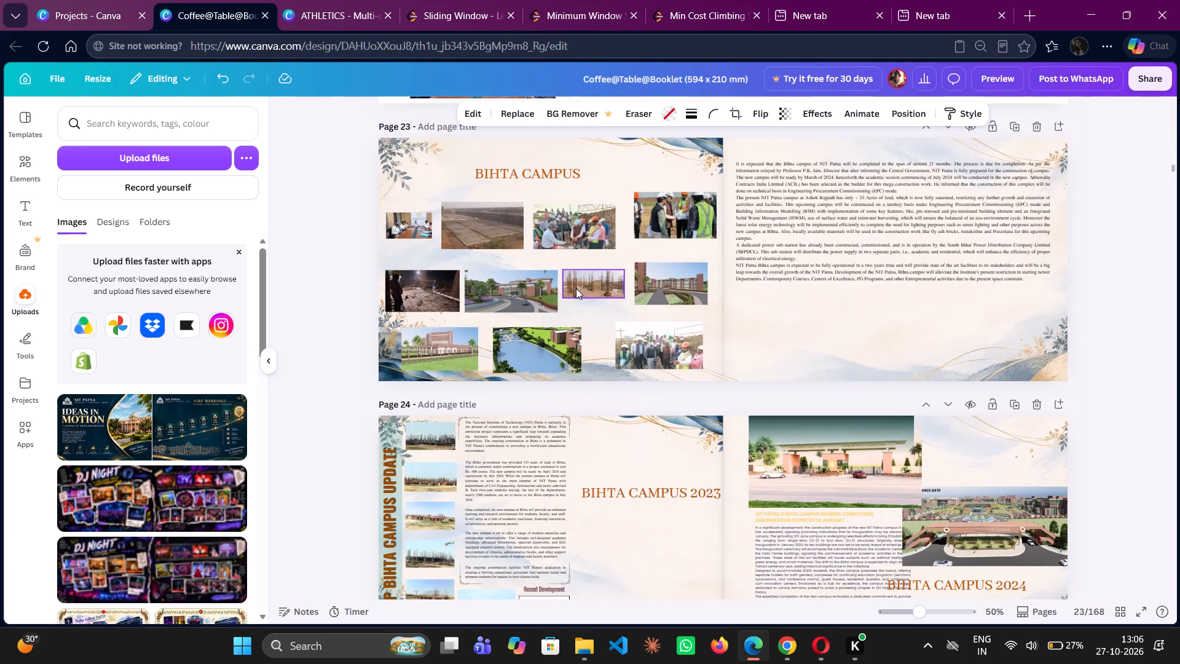
{"action": "scroll", "coordinate": [576, 288], "scroll_direction": "down", "scroll_amount": 3}
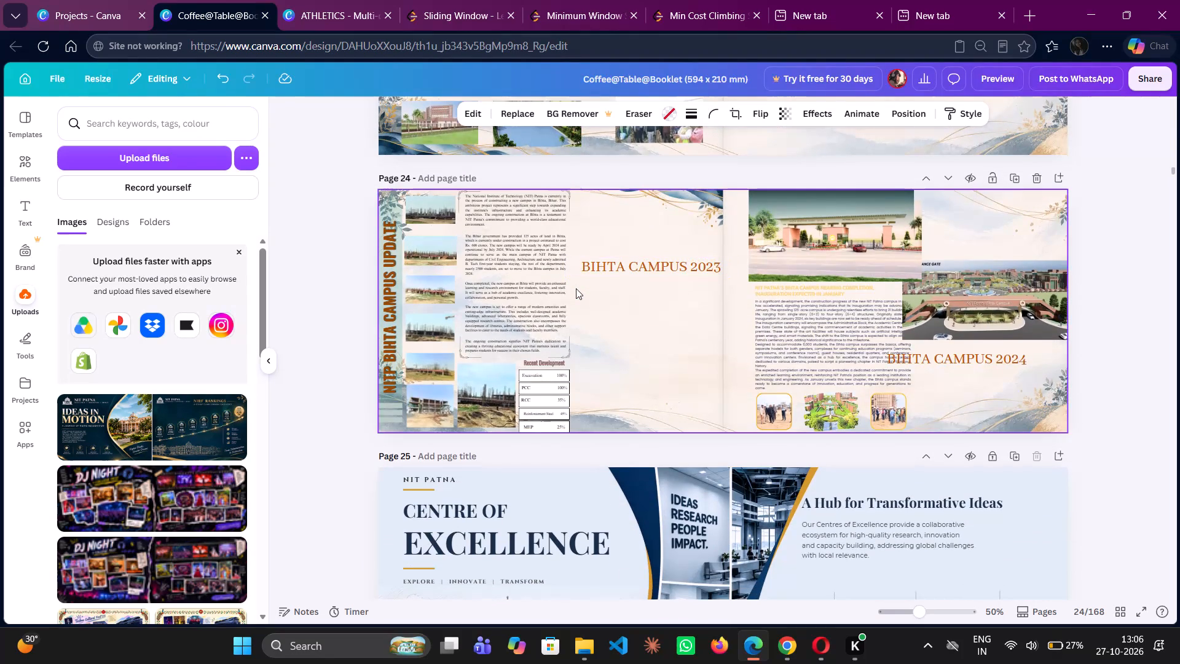
{"action": "scroll", "coordinate": [576, 288], "scroll_direction": "down", "scroll_amount": 1}
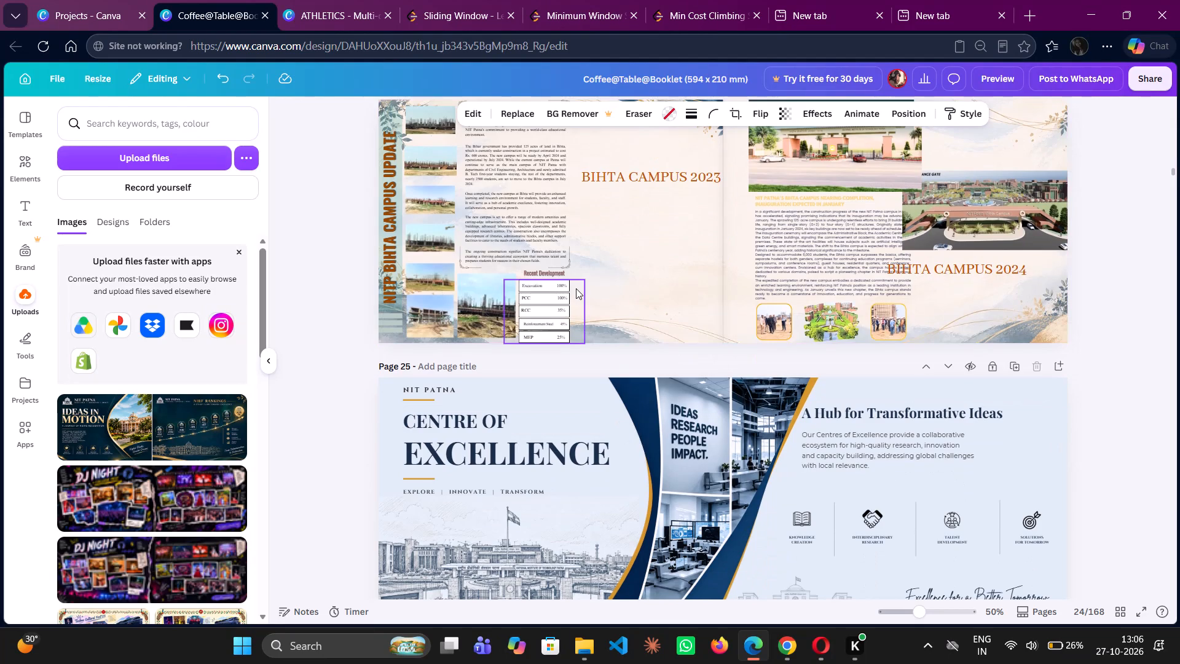
{"action": "scroll", "coordinate": [576, 288], "scroll_direction": "down", "scroll_amount": 1}
{"action": "left_click", "coordinate": [556, 253]}
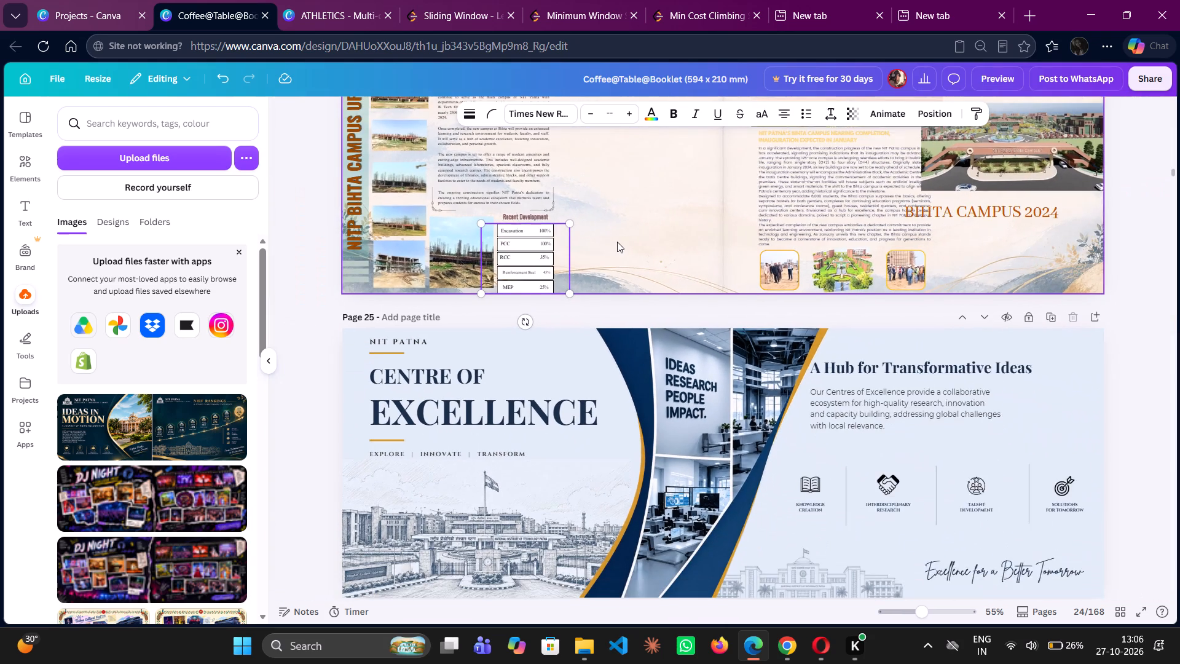
{"action": "left_click", "coordinate": [840, 268]}
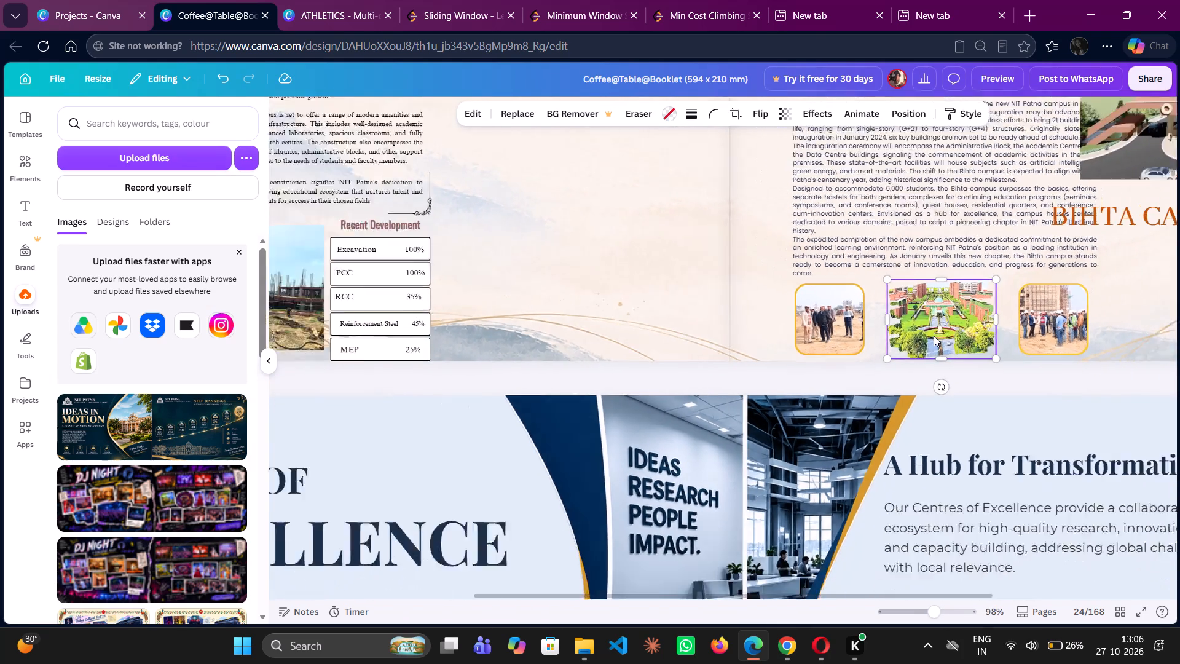
Delete the entrance gate image overlapping the "BIHTA CAMPUS 2024" side of page 24 in the booklet.
{"action": "scroll", "coordinate": [934, 336], "scroll_direction": "up", "scroll_amount": 1}
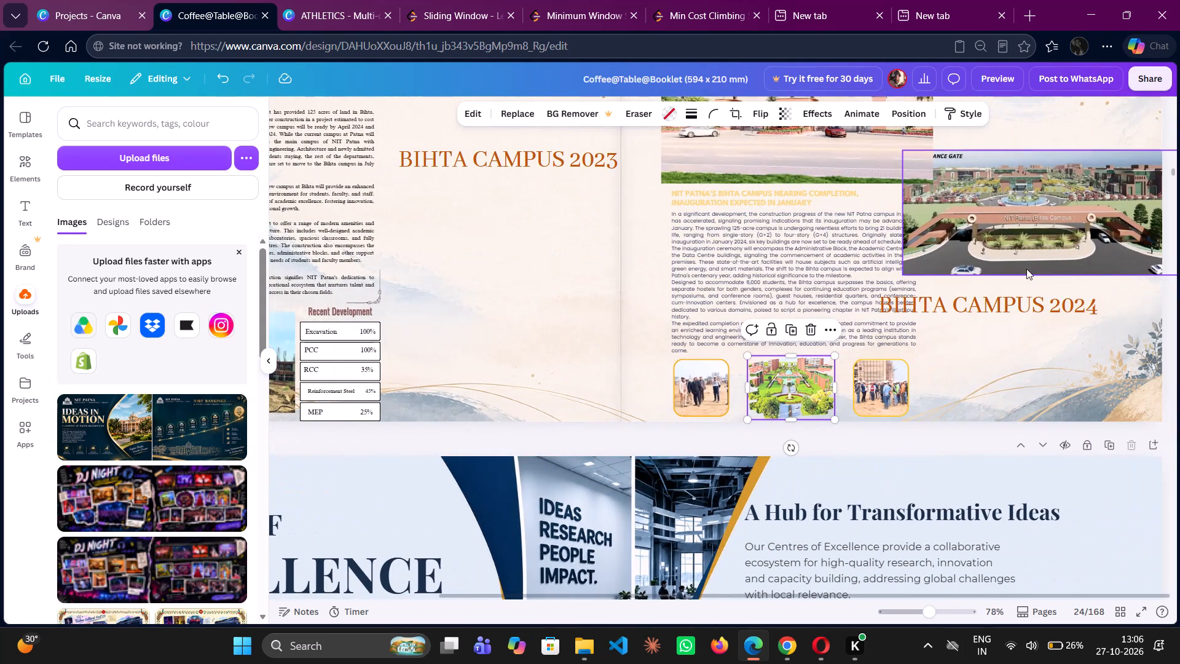
{"action": "left_click", "coordinate": [1044, 253]}
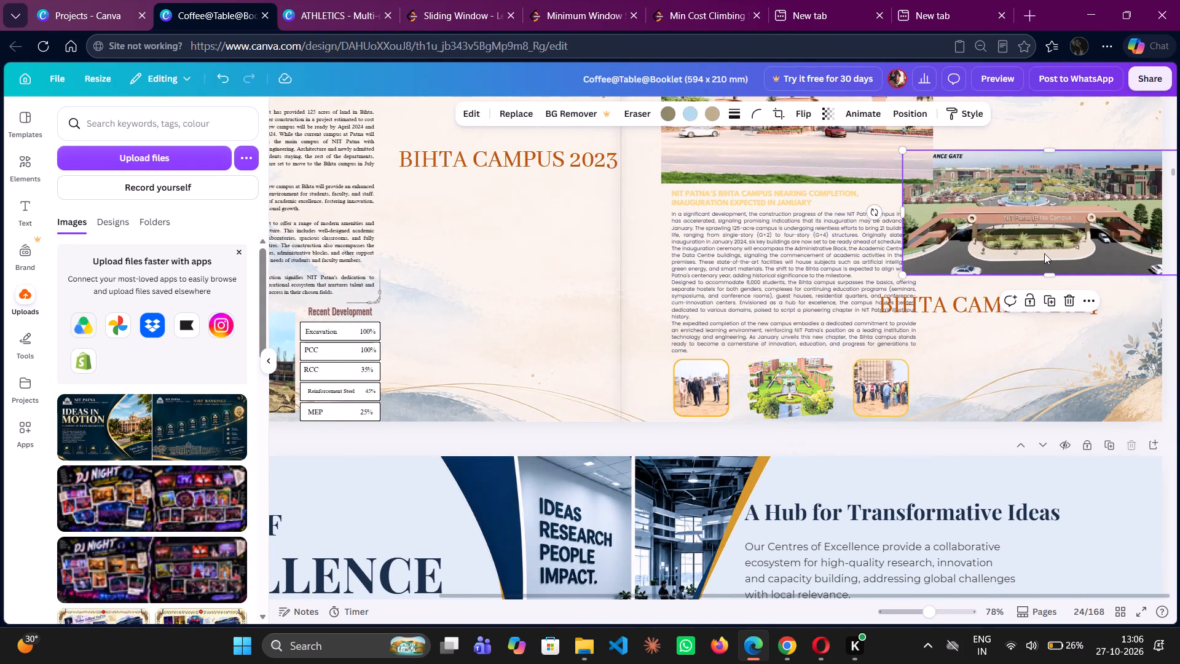
{"action": "key", "text": "Delete"}
Look back through the booklet's Bihta campus pages, from page 24 up to the Bihta Campus Inauguration spread on page 21.
{"action": "scroll", "coordinate": [1044, 253], "scroll_direction": "up", "scroll_amount": 2}
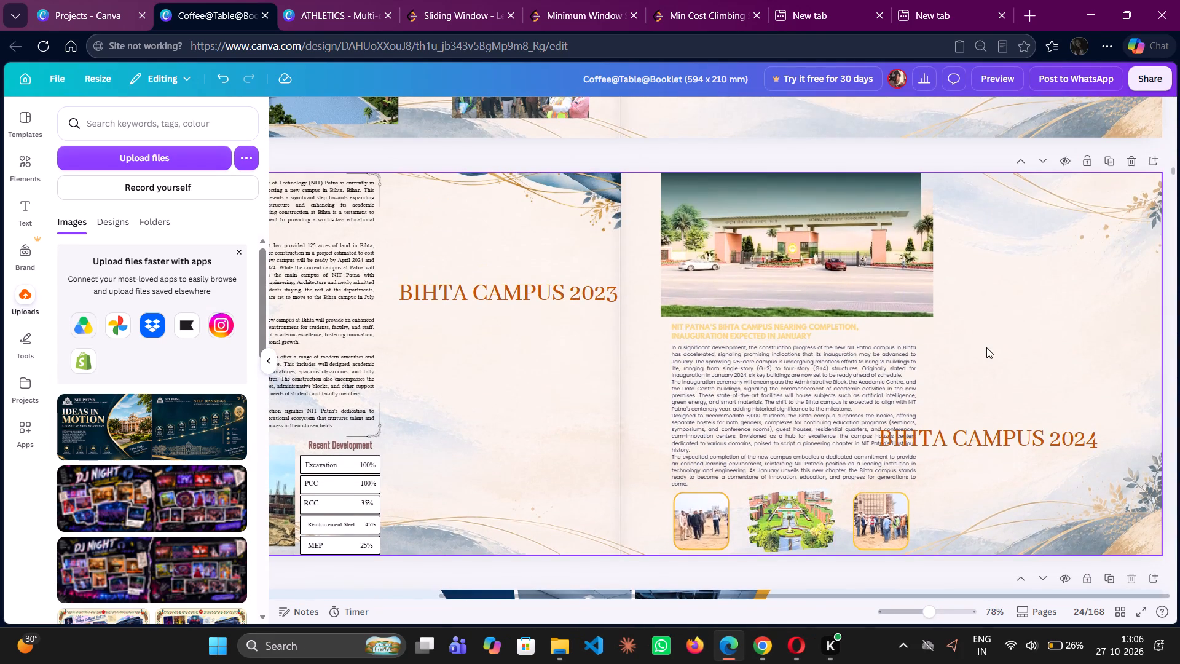
{"action": "scroll", "coordinate": [986, 347], "scroll_direction": "up", "scroll_amount": 2}
{"action": "scroll", "coordinate": [986, 347], "scroll_direction": "right", "scroll_amount": 3}
{"action": "scroll", "coordinate": [986, 347], "scroll_direction": "up", "scroll_amount": 3}
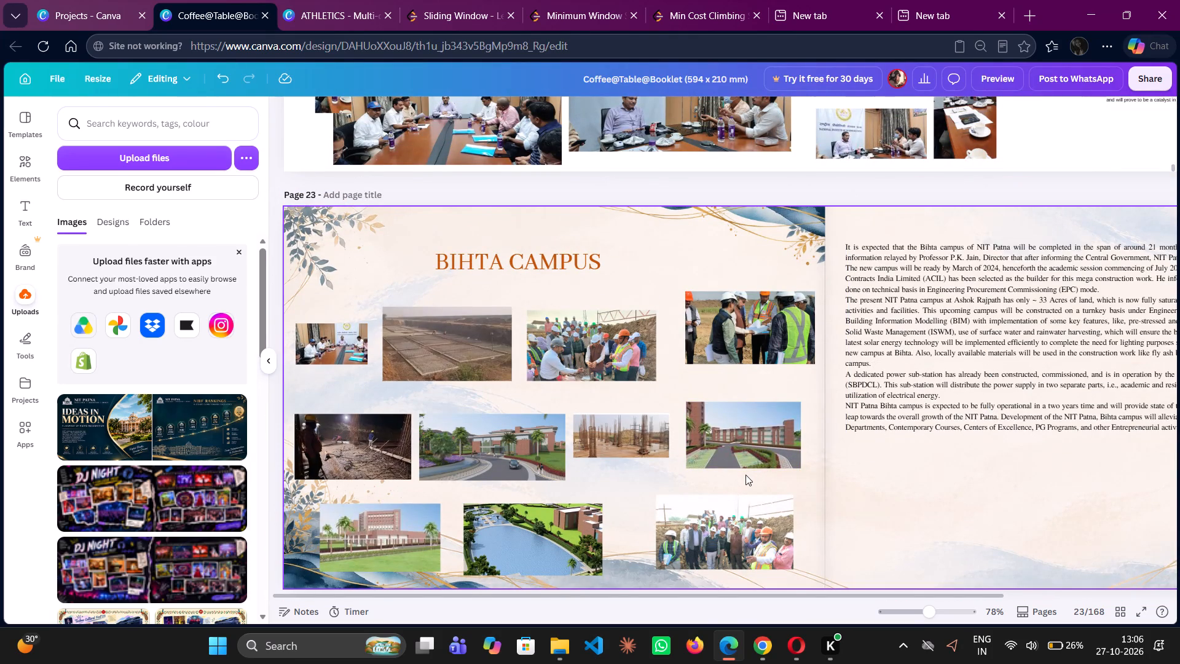
{"action": "scroll", "coordinate": [745, 475], "scroll_direction": "left", "scroll_amount": 1}
{"action": "scroll", "coordinate": [664, 564], "scroll_direction": "up", "scroll_amount": 2}
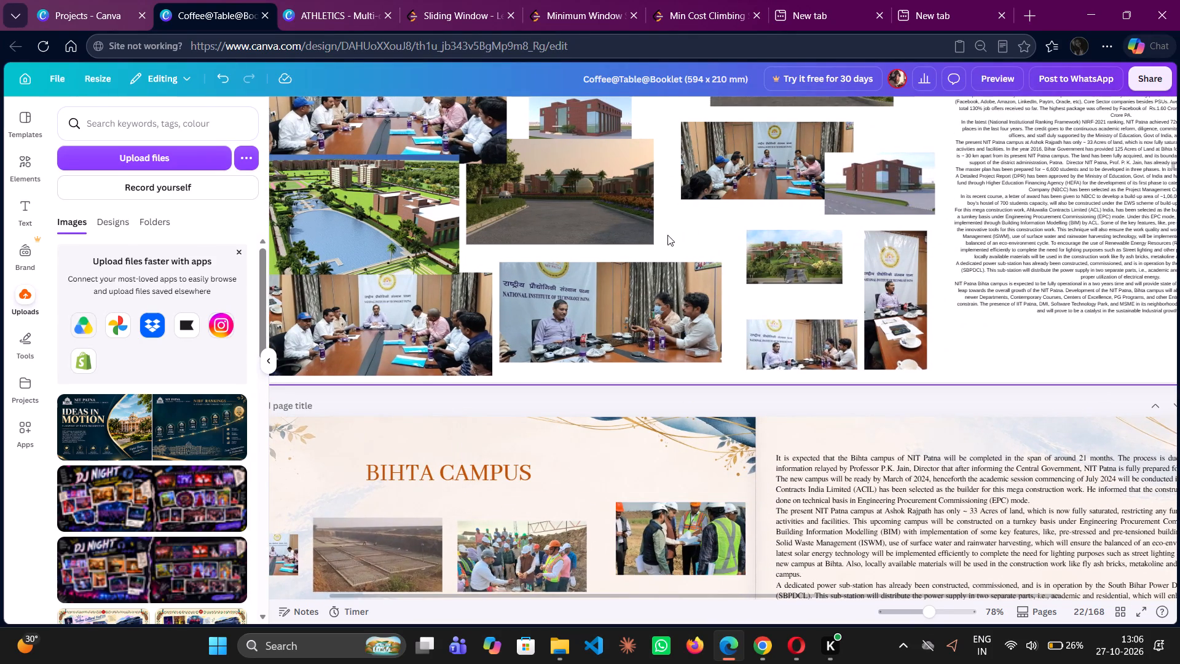
{"action": "scroll", "coordinate": [656, 224], "scroll_direction": "up", "scroll_amount": 1}
{"action": "scroll", "coordinate": [547, 247], "scroll_direction": "up", "scroll_amount": 1}
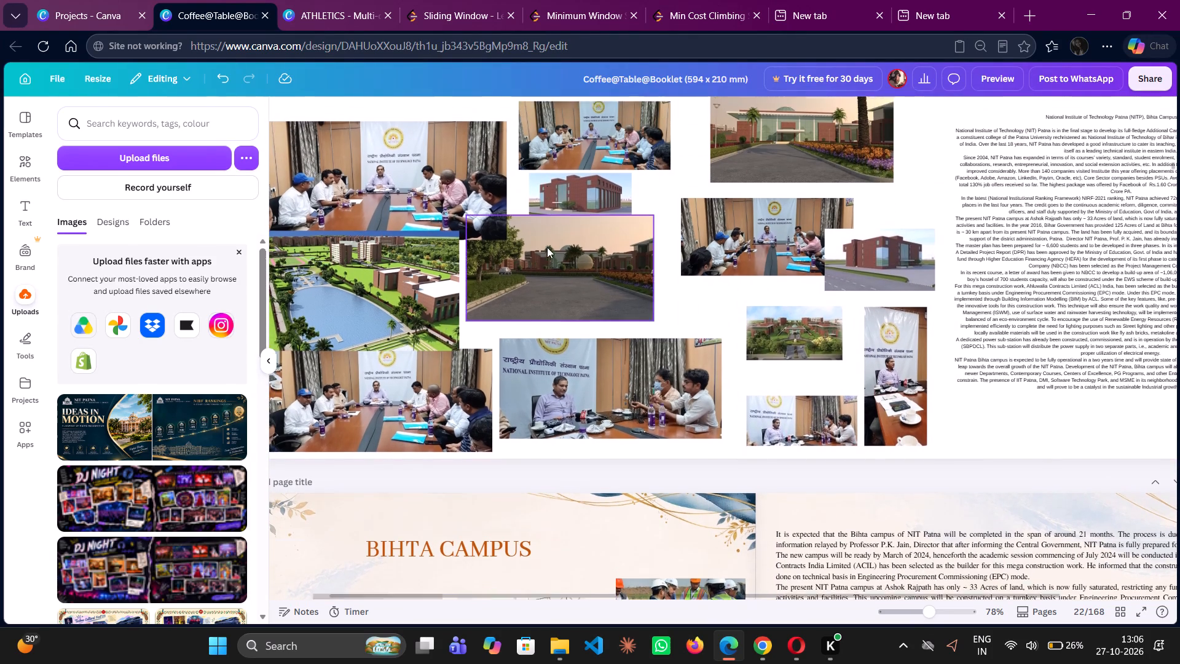
{"action": "scroll", "coordinate": [547, 247], "scroll_direction": "up", "scroll_amount": 5}
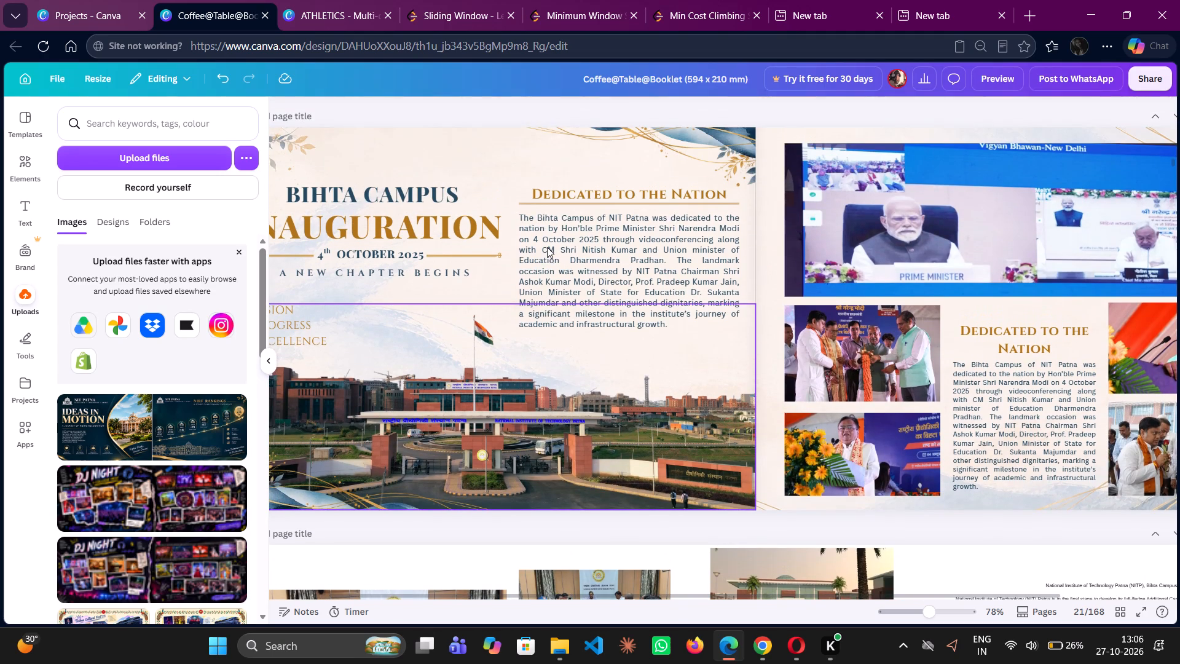
{"action": "scroll", "coordinate": [547, 247], "scroll_direction": "up", "scroll_amount": 1}
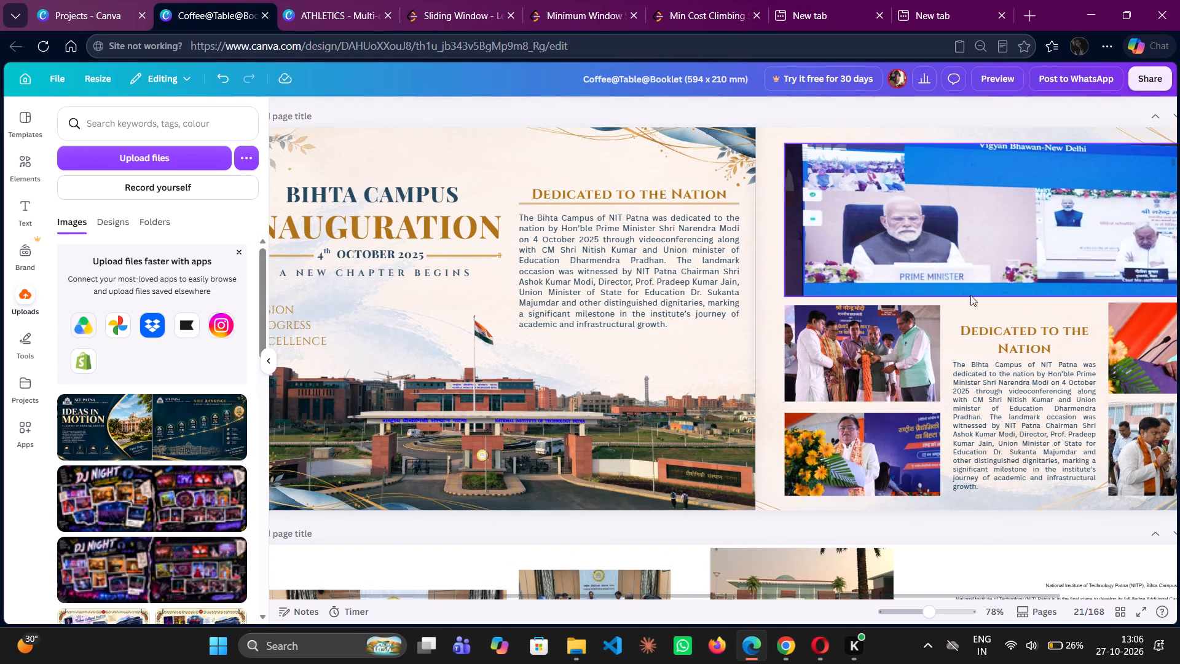
{"action": "scroll", "coordinate": [881, 417], "scroll_direction": "left", "scroll_amount": 2}
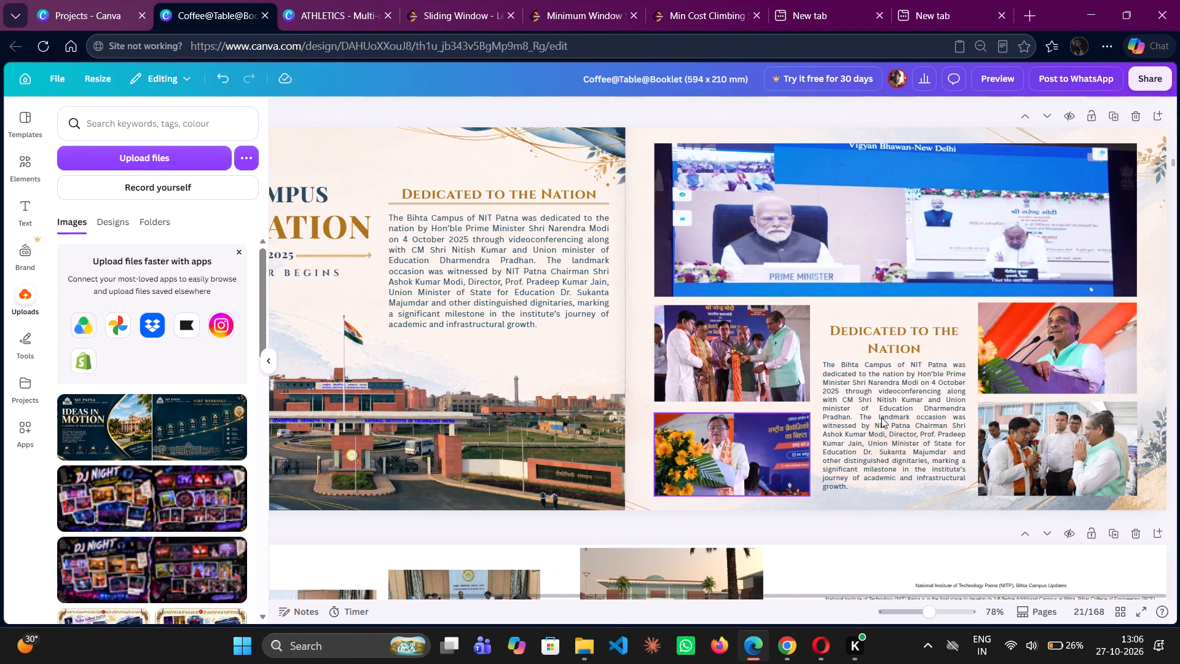
{"action": "scroll", "coordinate": [881, 417], "scroll_direction": "left", "scroll_amount": 1}
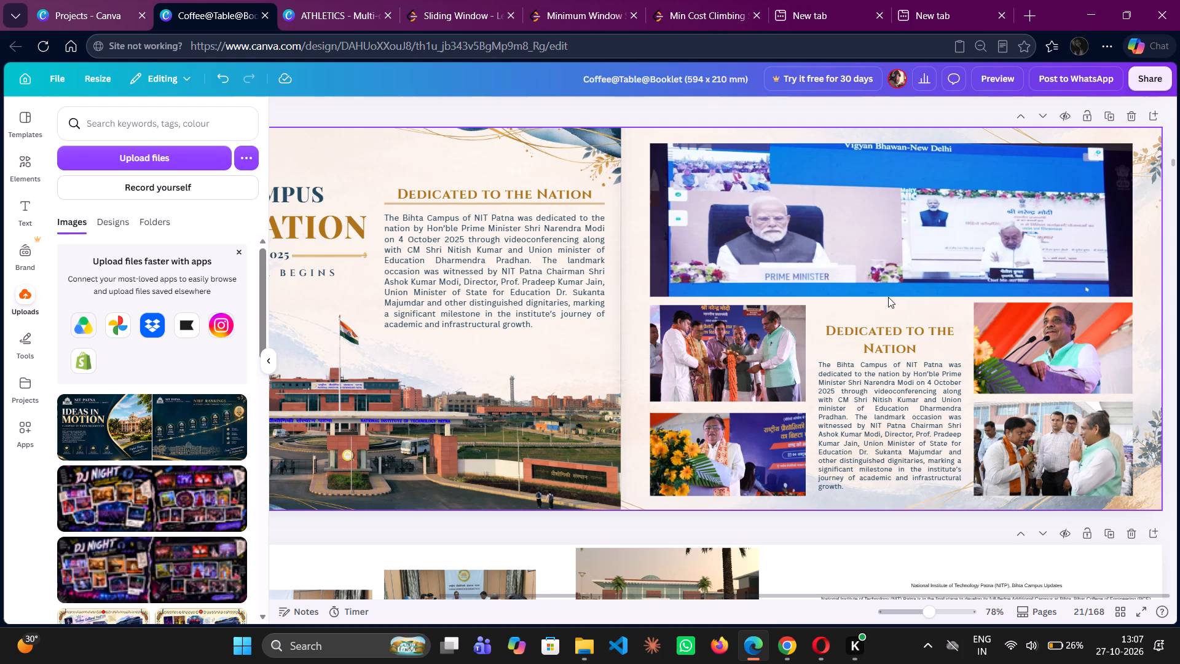
{"action": "scroll", "coordinate": [615, 367], "scroll_direction": "right", "scroll_amount": 2}
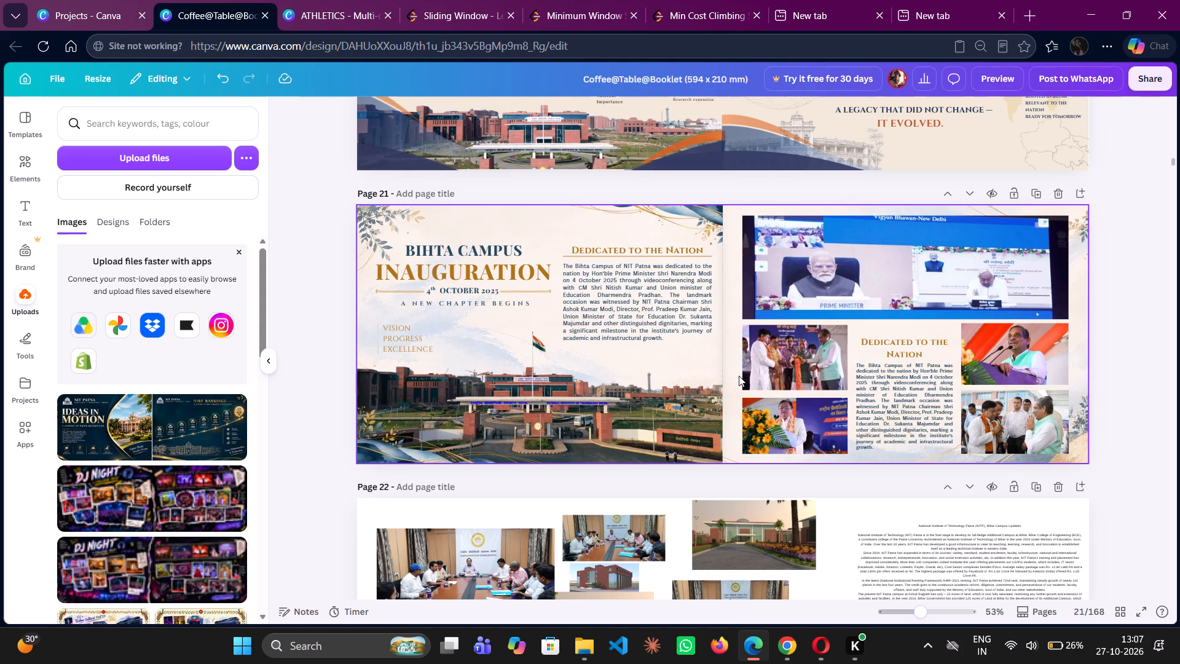
{"action": "scroll", "coordinate": [739, 376], "scroll_direction": "up", "scroll_amount": 1}
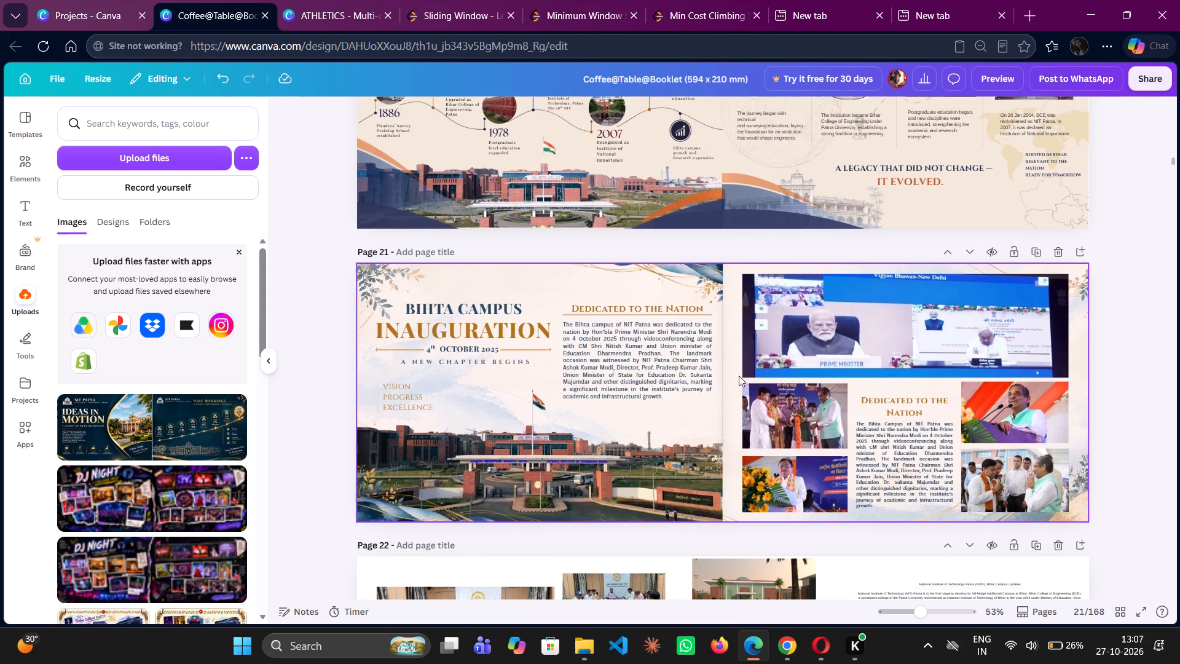
{"action": "scroll", "coordinate": [739, 376], "scroll_direction": "up", "scroll_amount": 1}
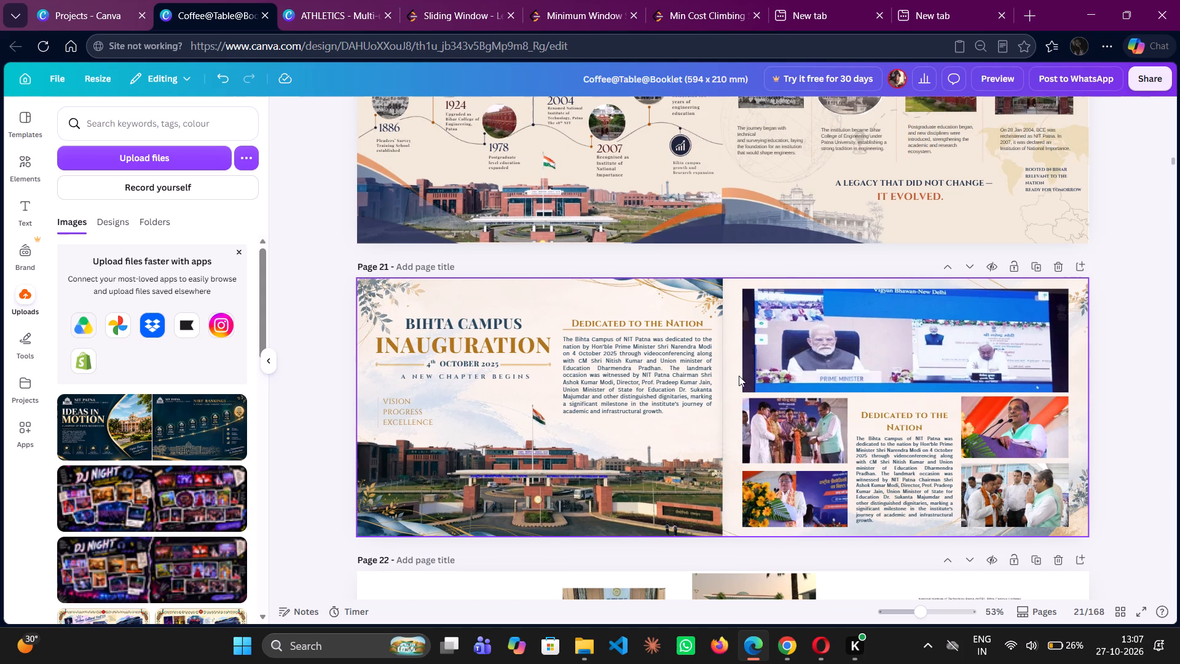
{"action": "scroll", "coordinate": [739, 376], "scroll_direction": "up", "scroll_amount": 2}
{"action": "scroll", "coordinate": [739, 376], "scroll_direction": "down", "scroll_amount": 1}
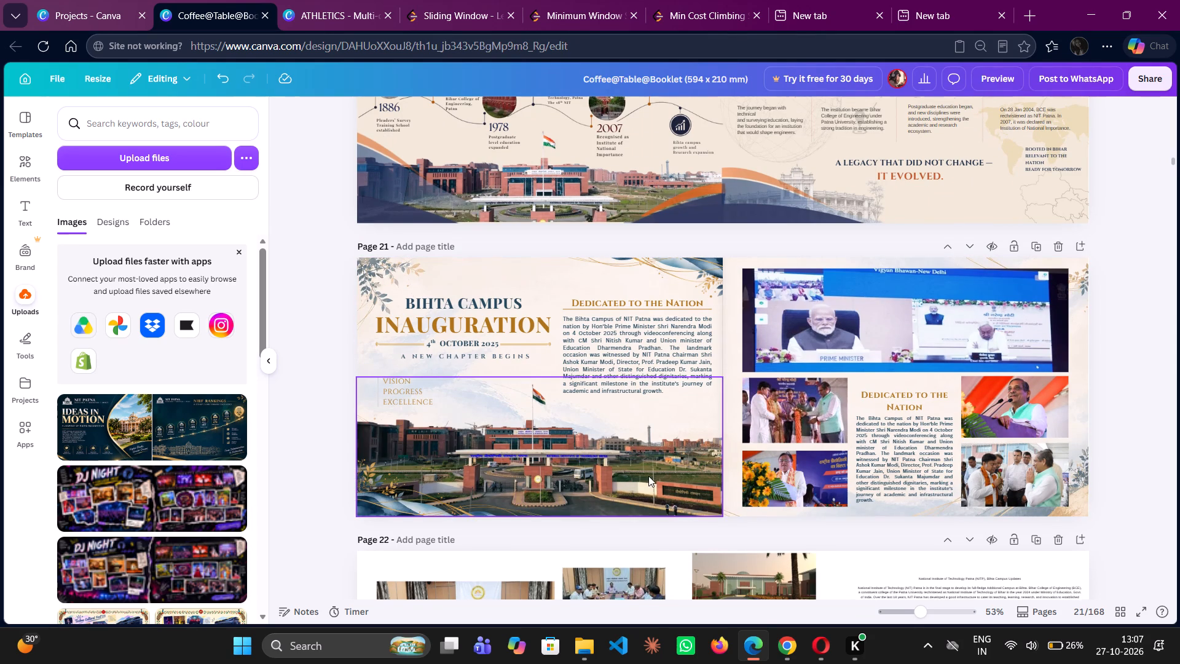
Look through the booklet's Centre of Excellence pages and on to the Placements & Career Opportunities cover on page 32.
{"action": "scroll", "coordinate": [648, 476], "scroll_direction": "down", "scroll_amount": 7}
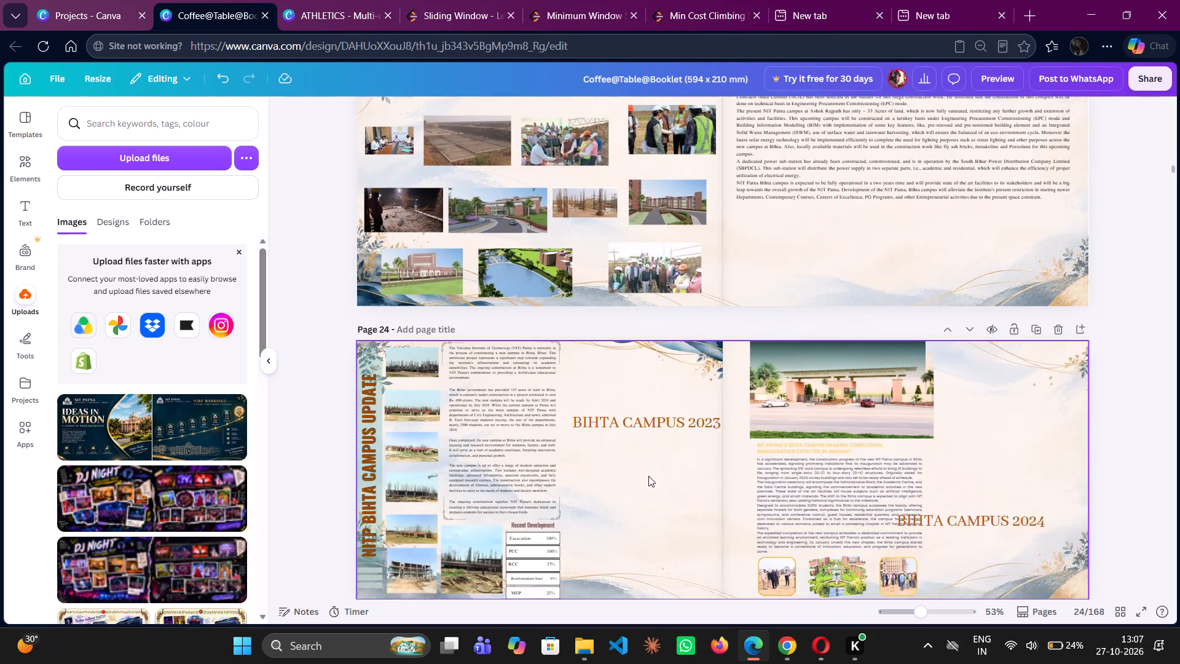
{"action": "scroll", "coordinate": [648, 476], "scroll_direction": "down", "scroll_amount": 5}
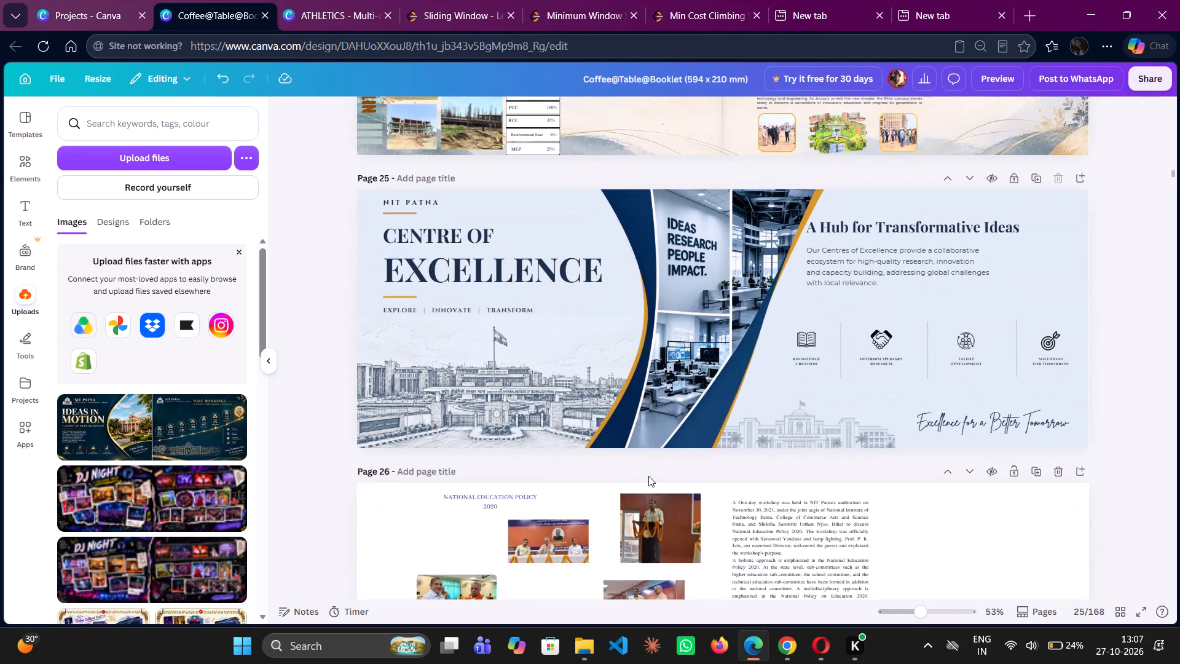
{"action": "scroll", "coordinate": [648, 476], "scroll_direction": "down", "scroll_amount": 2}
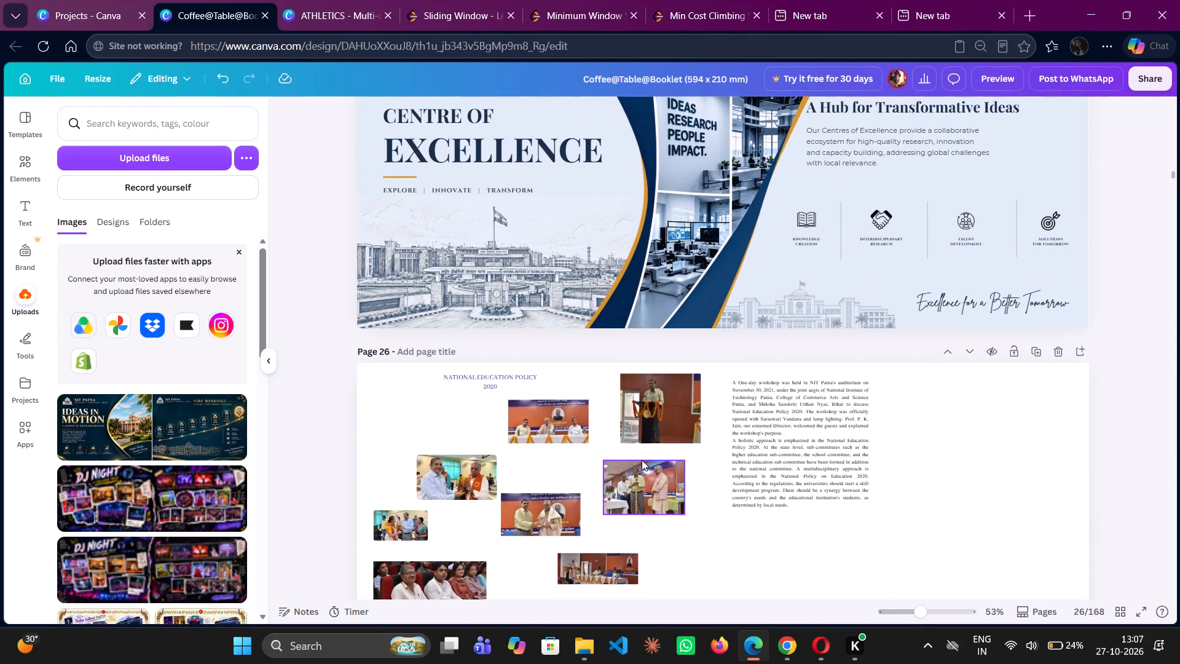
{"action": "scroll", "coordinate": [642, 460], "scroll_direction": "down", "scroll_amount": 2}
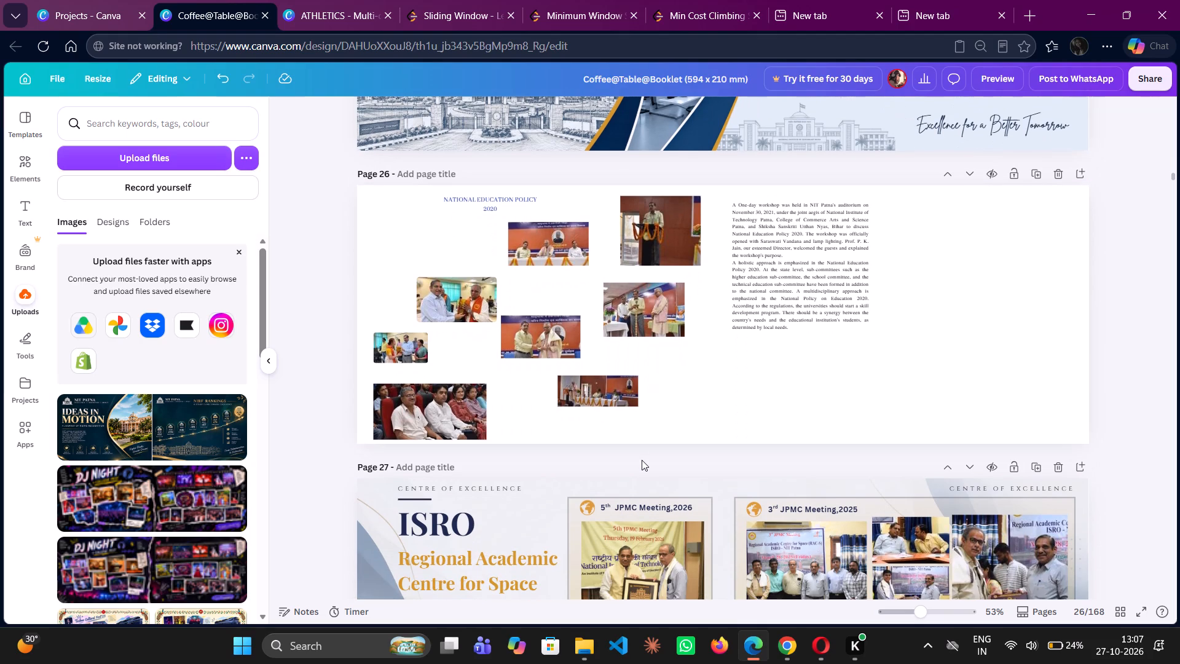
{"action": "scroll", "coordinate": [642, 460], "scroll_direction": "down", "scroll_amount": 3}
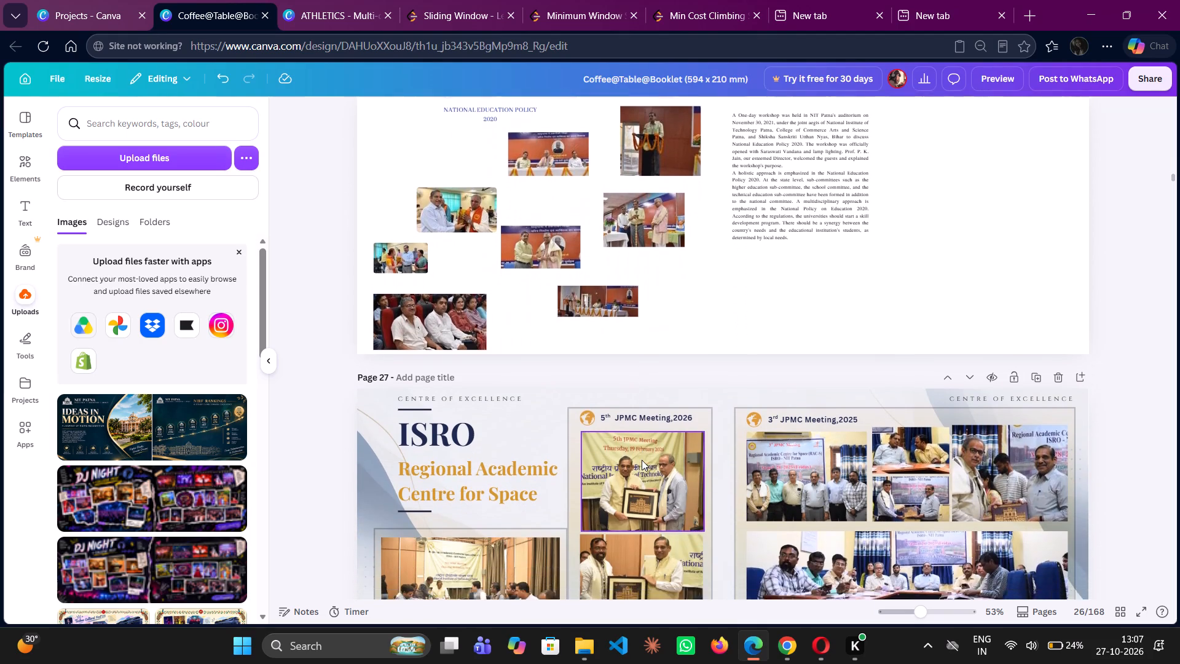
{"action": "scroll", "coordinate": [642, 460], "scroll_direction": "down", "scroll_amount": 4}
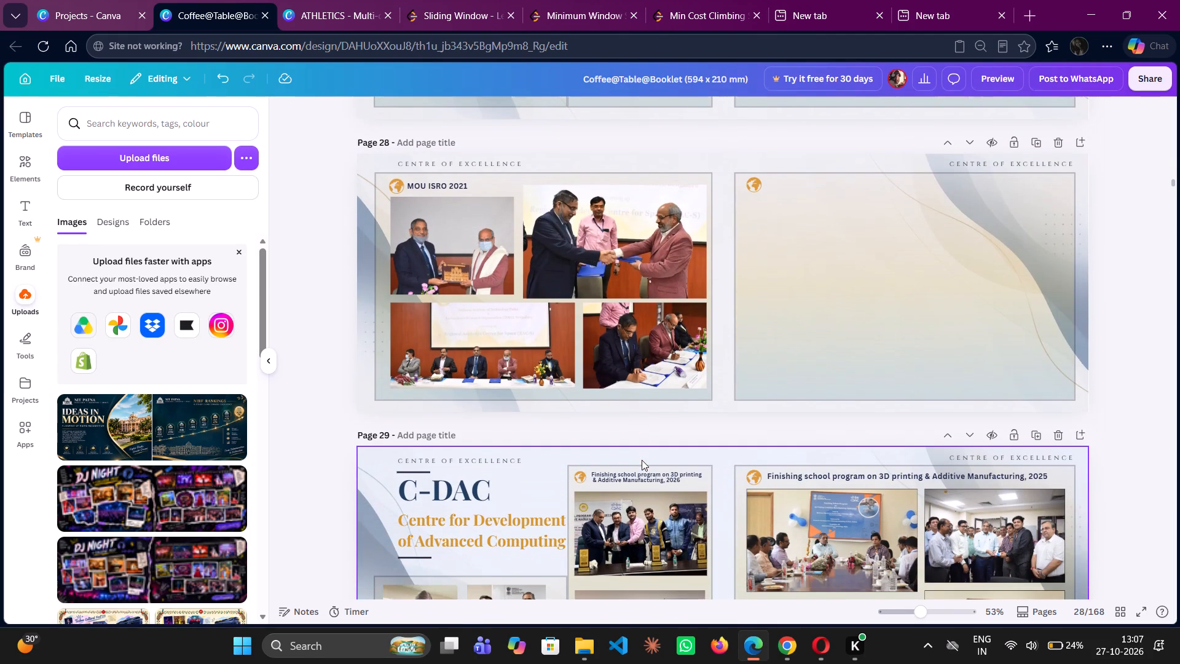
{"action": "scroll", "coordinate": [642, 460], "scroll_direction": "down", "scroll_amount": 1}
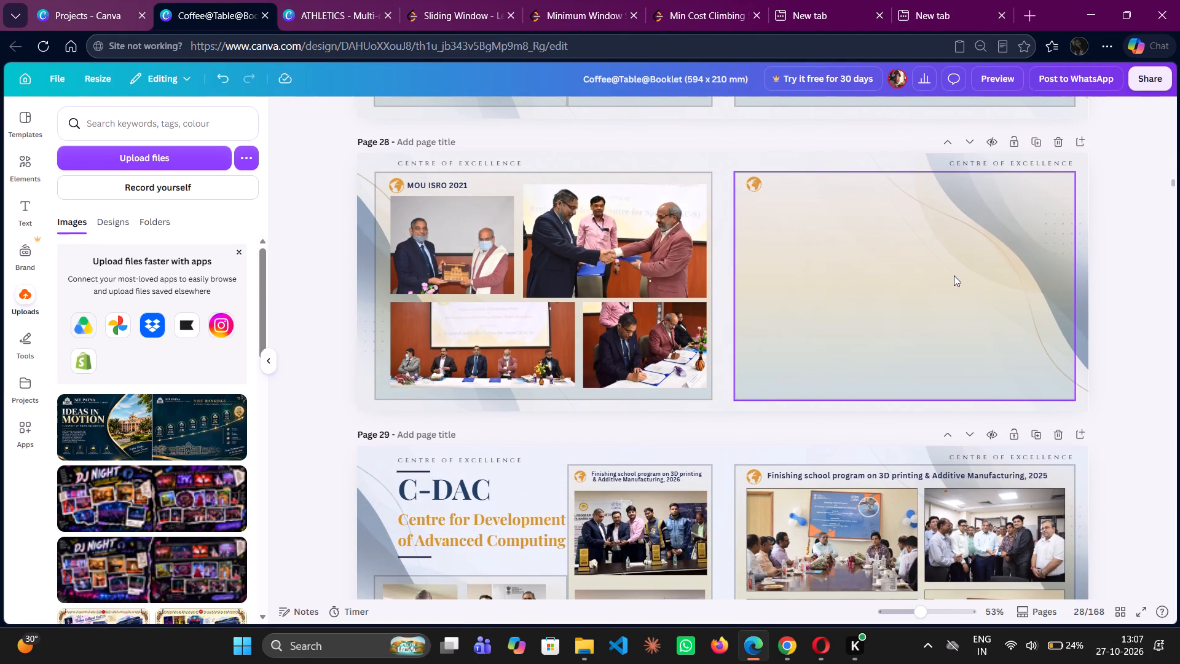
{"action": "scroll", "coordinate": [954, 275], "scroll_direction": "down", "scroll_amount": 1}
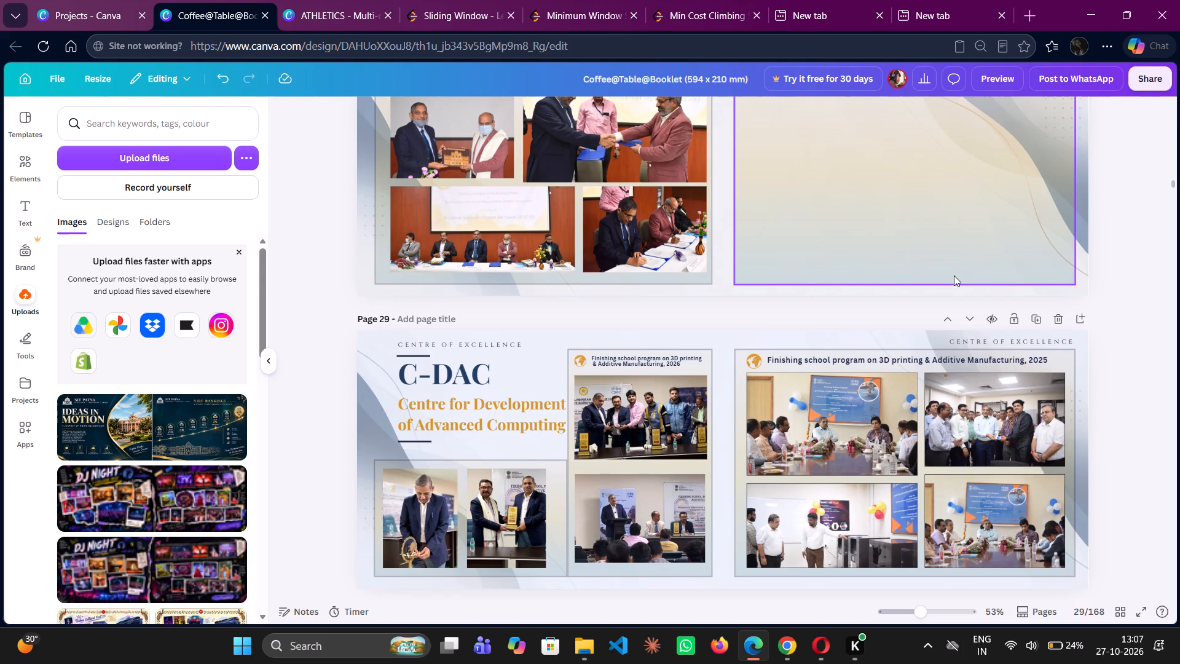
{"action": "scroll", "coordinate": [615, 465], "scroll_direction": "down", "scroll_amount": 1}
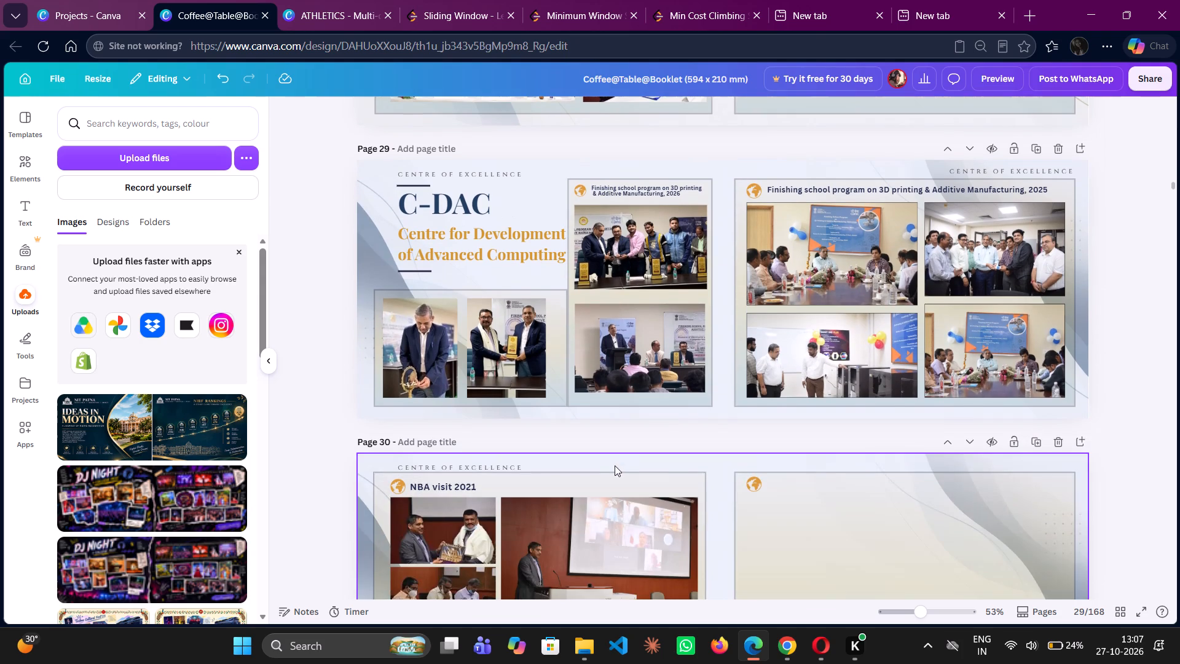
{"action": "scroll", "coordinate": [615, 465], "scroll_direction": "down", "scroll_amount": 1}
{"action": "scroll", "coordinate": [615, 465], "scroll_direction": "up", "scroll_amount": 4}
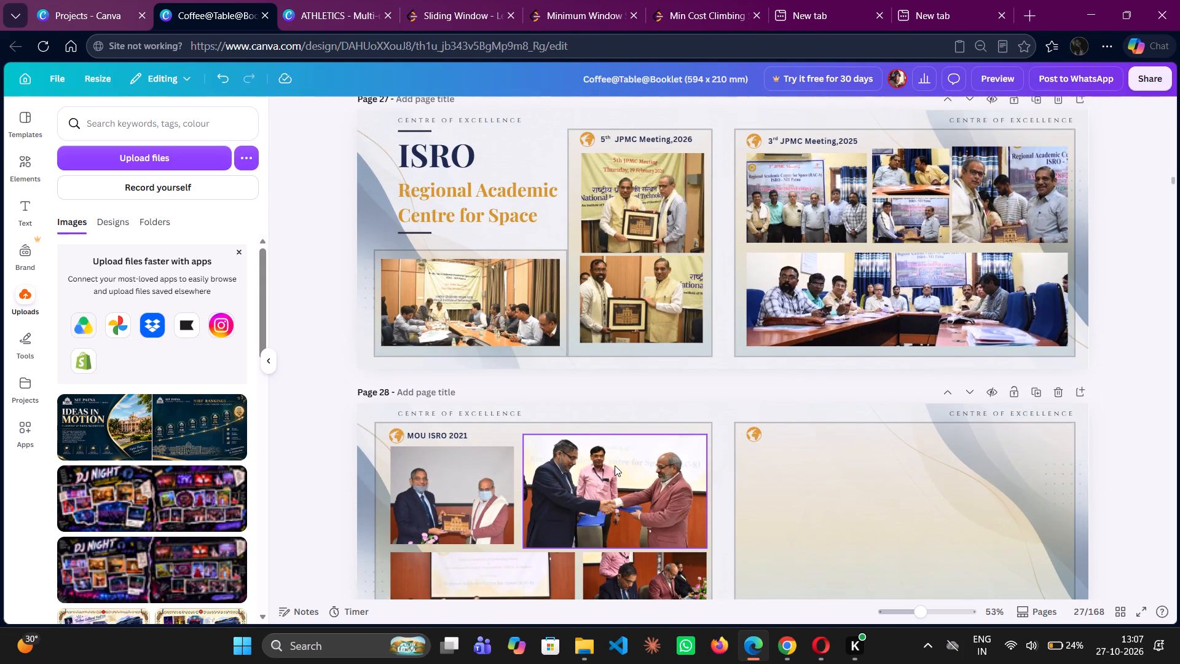
{"action": "scroll", "coordinate": [615, 465], "scroll_direction": "up", "scroll_amount": 1}
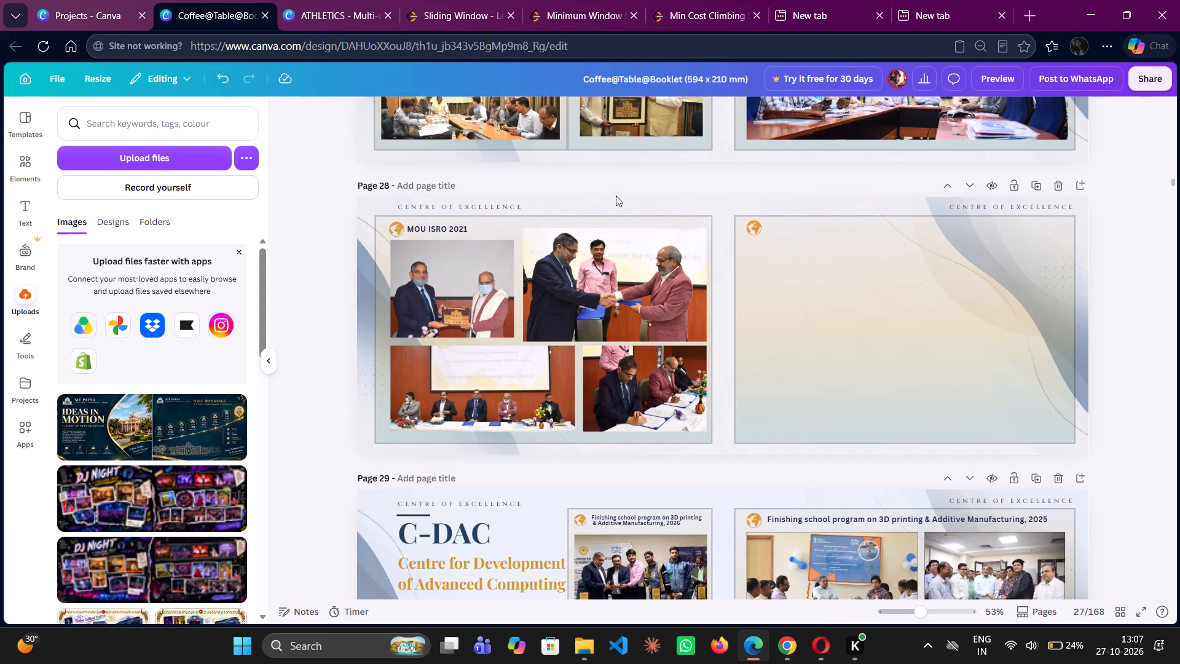
{"action": "scroll", "coordinate": [616, 196], "scroll_direction": "down", "scroll_amount": 5}
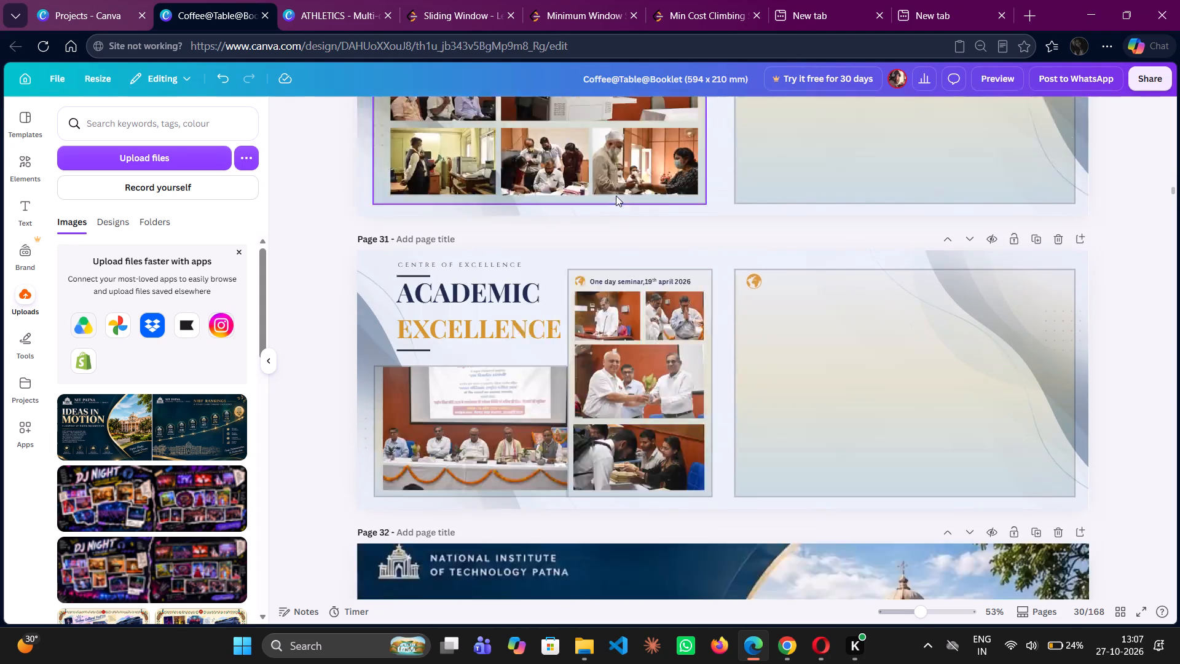
{"action": "scroll", "coordinate": [616, 196], "scroll_direction": "down", "scroll_amount": 3}
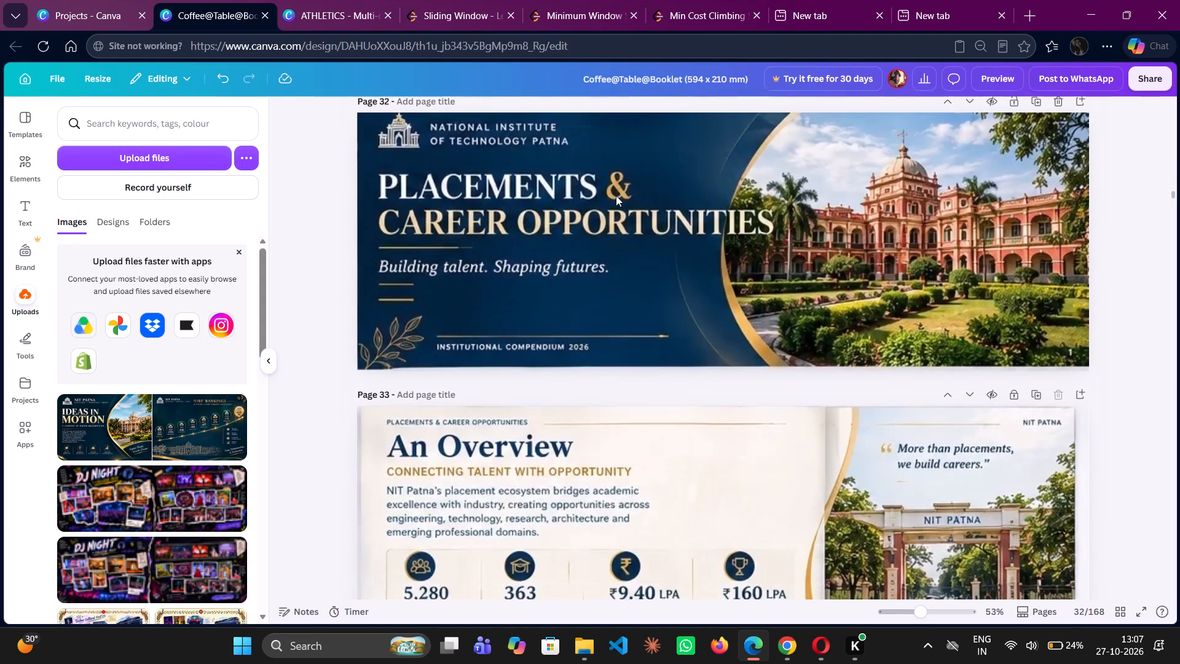
Examine the booklet's Placements & Career Opportunities cover on page 32 and the pages directly around it.
{"action": "scroll", "coordinate": [616, 196], "scroll_direction": "down", "scroll_amount": 2}
{"action": "scroll", "coordinate": [616, 196], "scroll_direction": "up", "scroll_amount": 3}
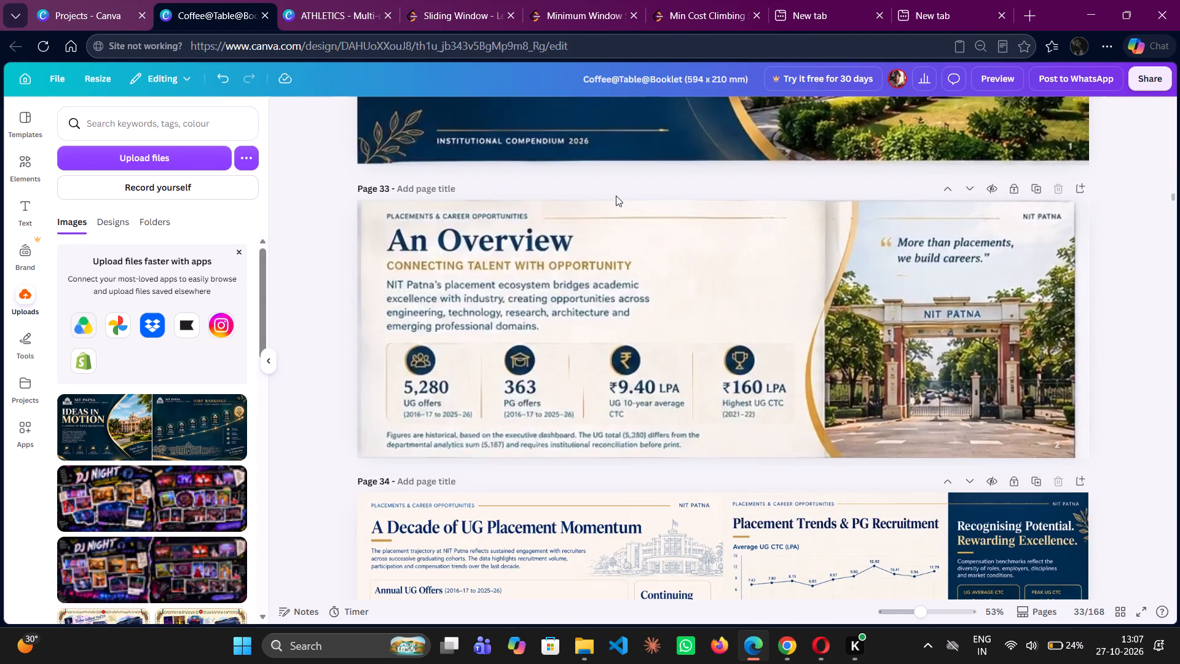
{"action": "scroll", "coordinate": [616, 196], "scroll_direction": "up", "scroll_amount": 4}
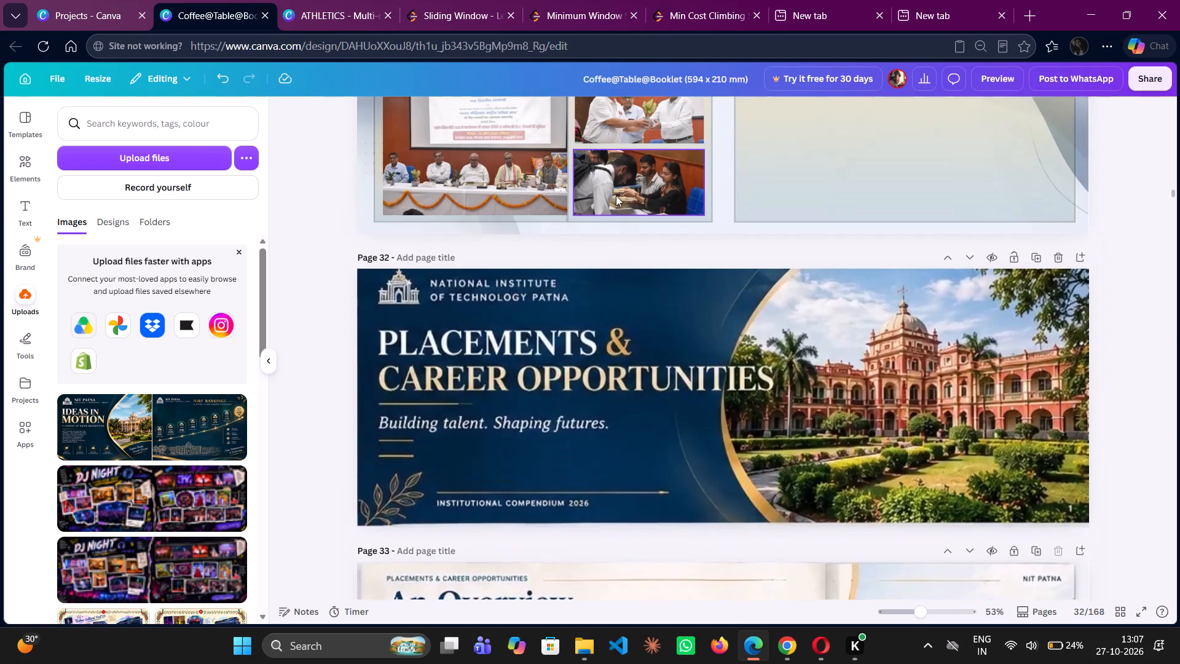
{"action": "scroll", "coordinate": [616, 196], "scroll_direction": "up", "scroll_amount": 1}
{"action": "scroll", "coordinate": [616, 196], "scroll_direction": "down", "scroll_amount": 2}
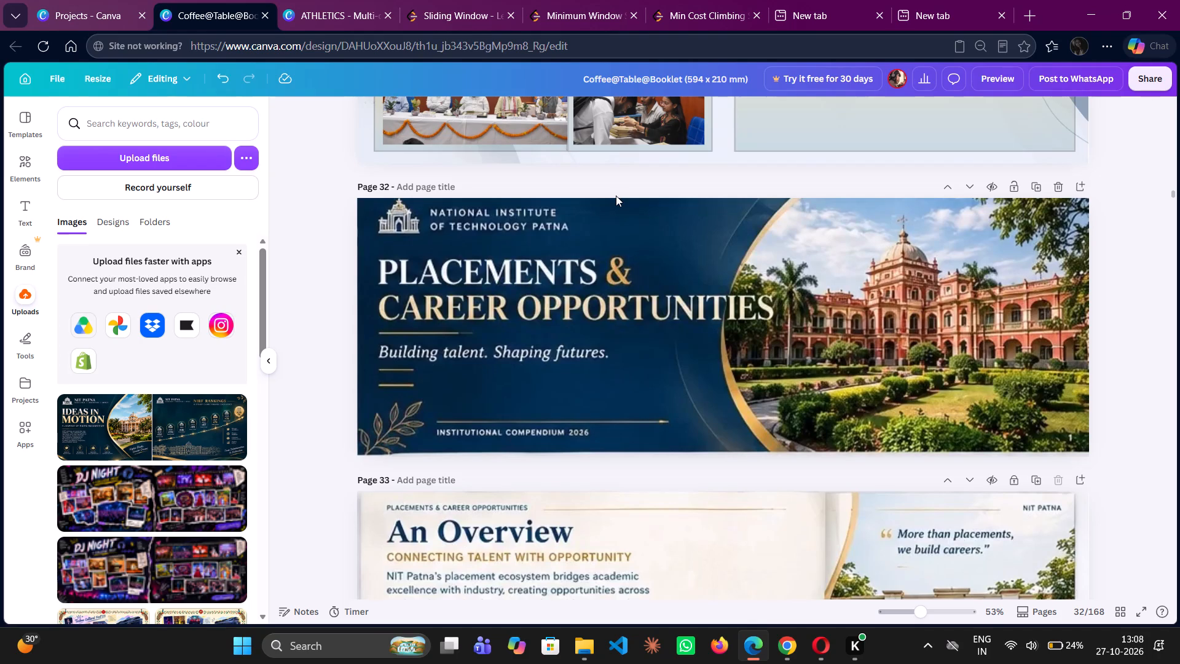
Switch back to the ATHLETICS design and search the elements library for ribbon, showing all graphics.
{"action": "left_click", "coordinate": [351, 0]}
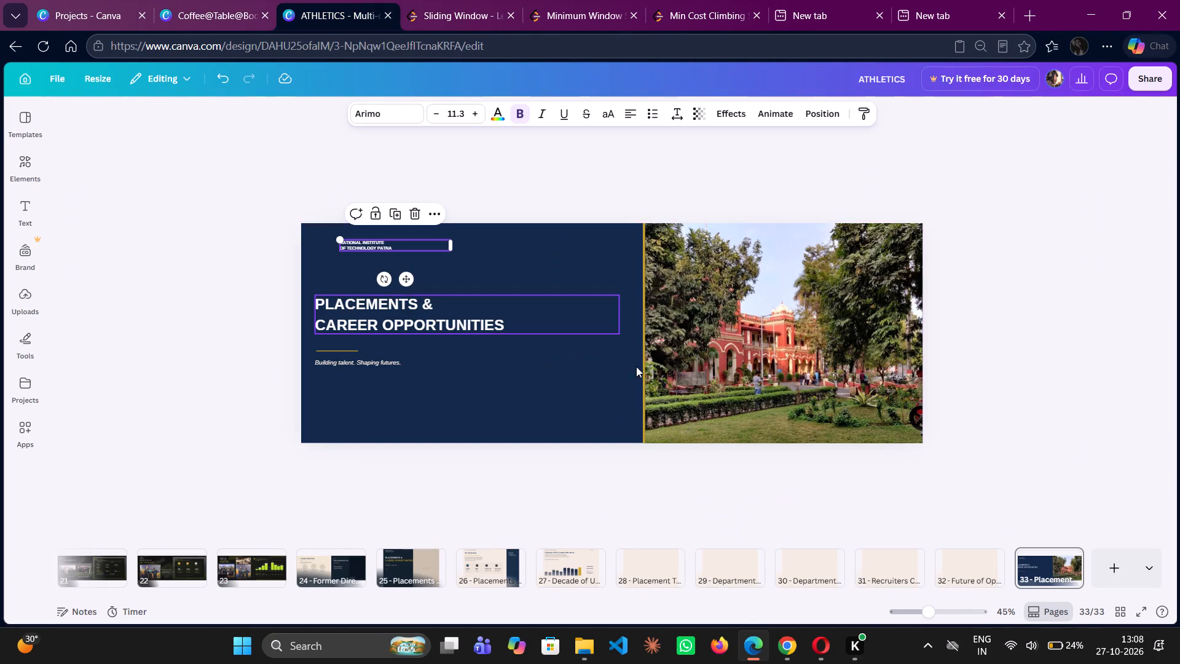
{"action": "left_click", "coordinate": [37, 178]}
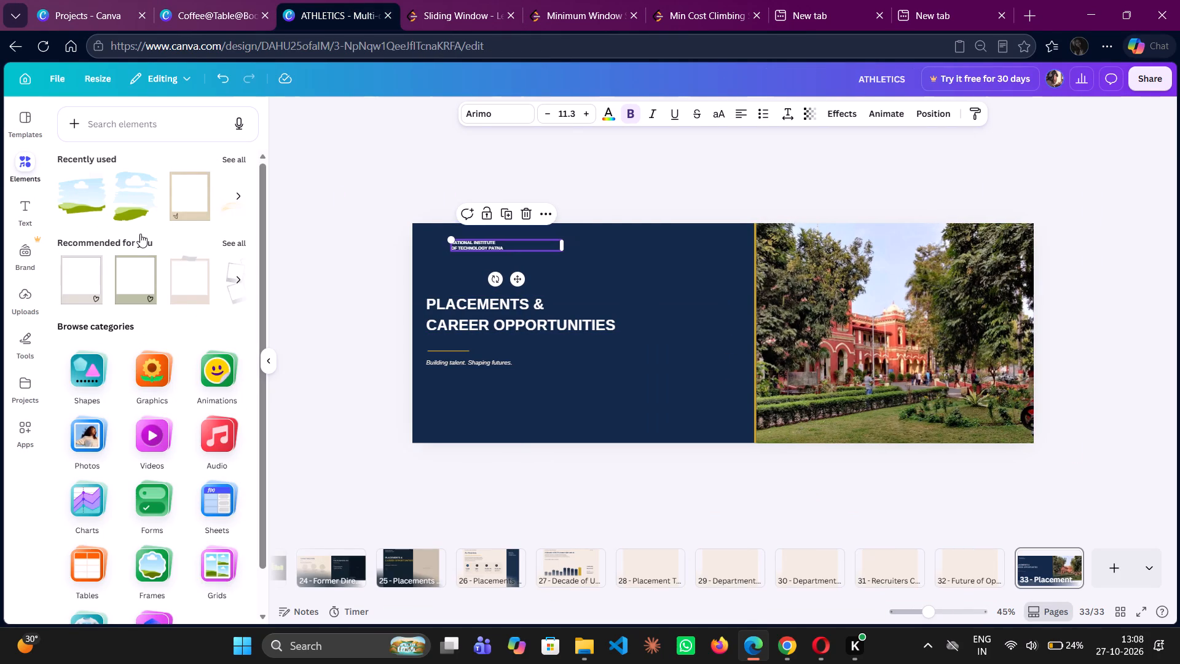
{"action": "left_click", "coordinate": [108, 127]}
{"action": "left_click", "coordinate": [108, 127]}
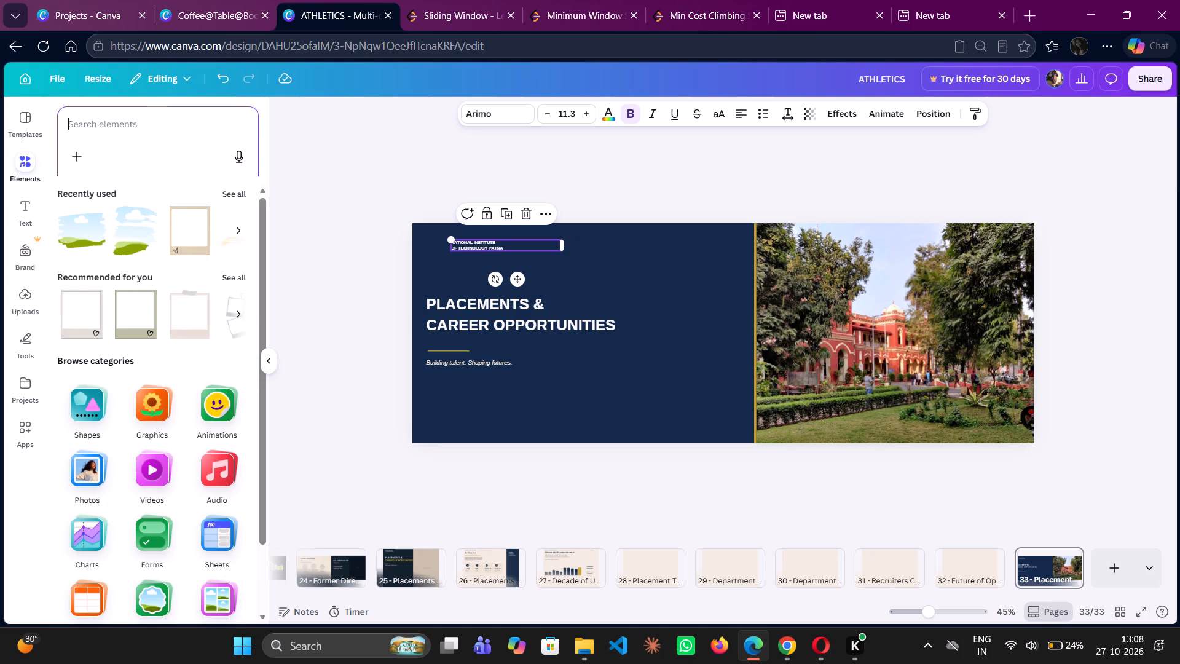
{"action": "key", "text": "r"}
{"action": "type", "text": "ibbo"}
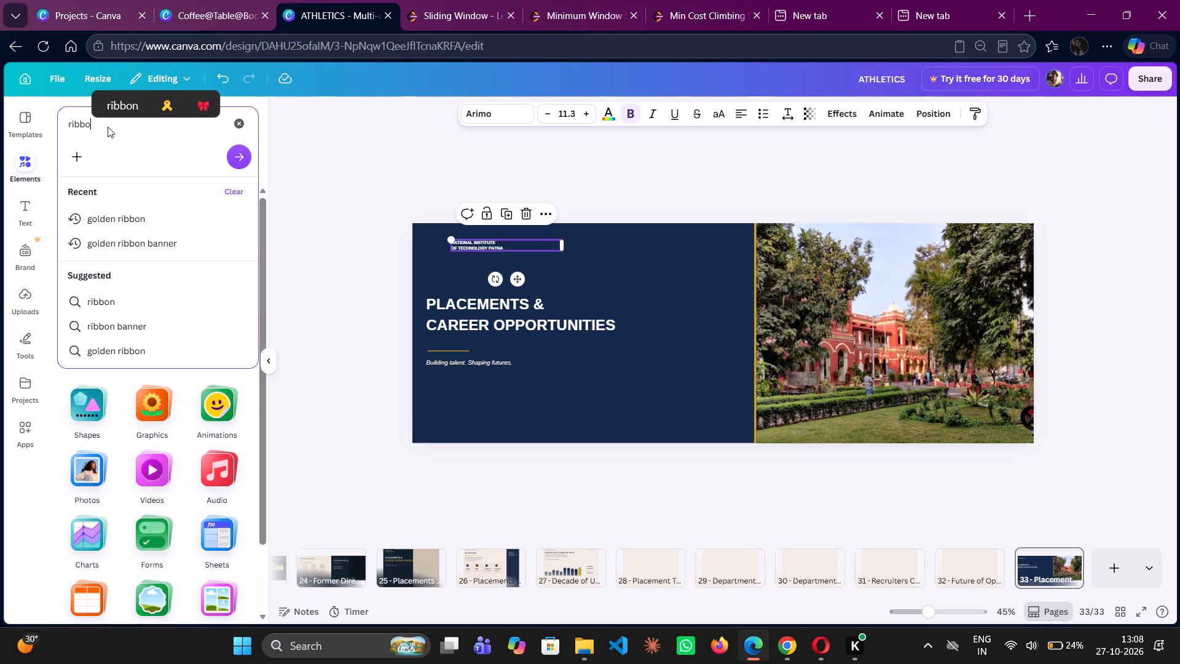
{"action": "key", "text": "BackSpace"}
{"action": "type", "text": "on"}
{"action": "key", "text": "Return"}
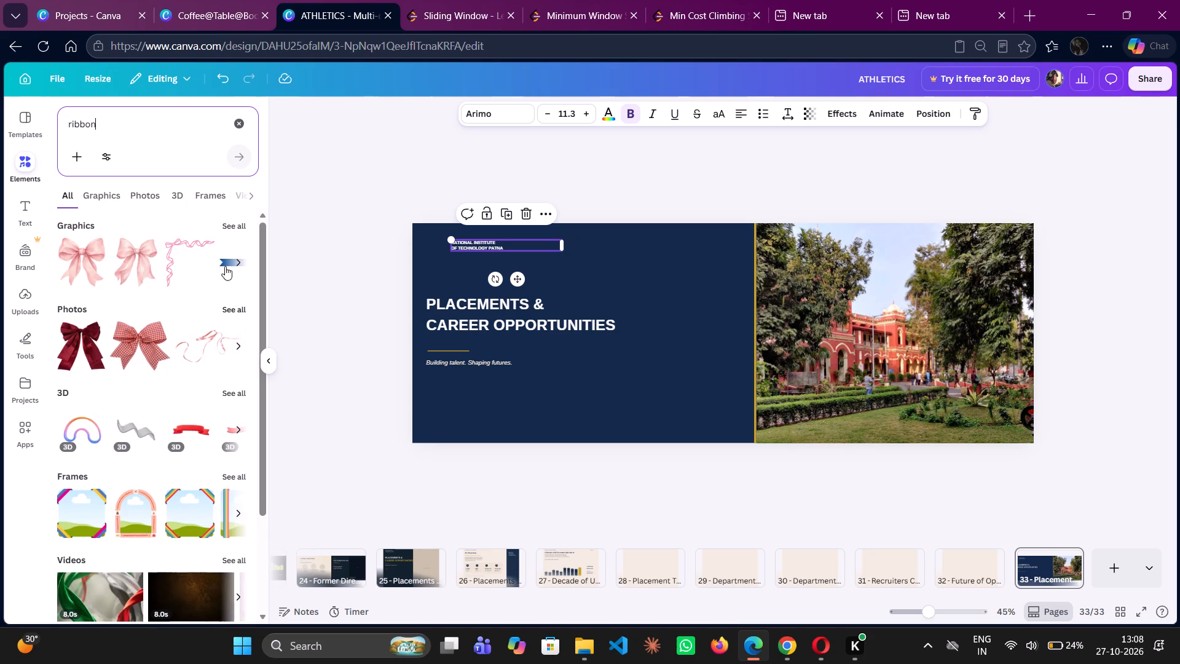
{"action": "left_click", "coordinate": [226, 223]}
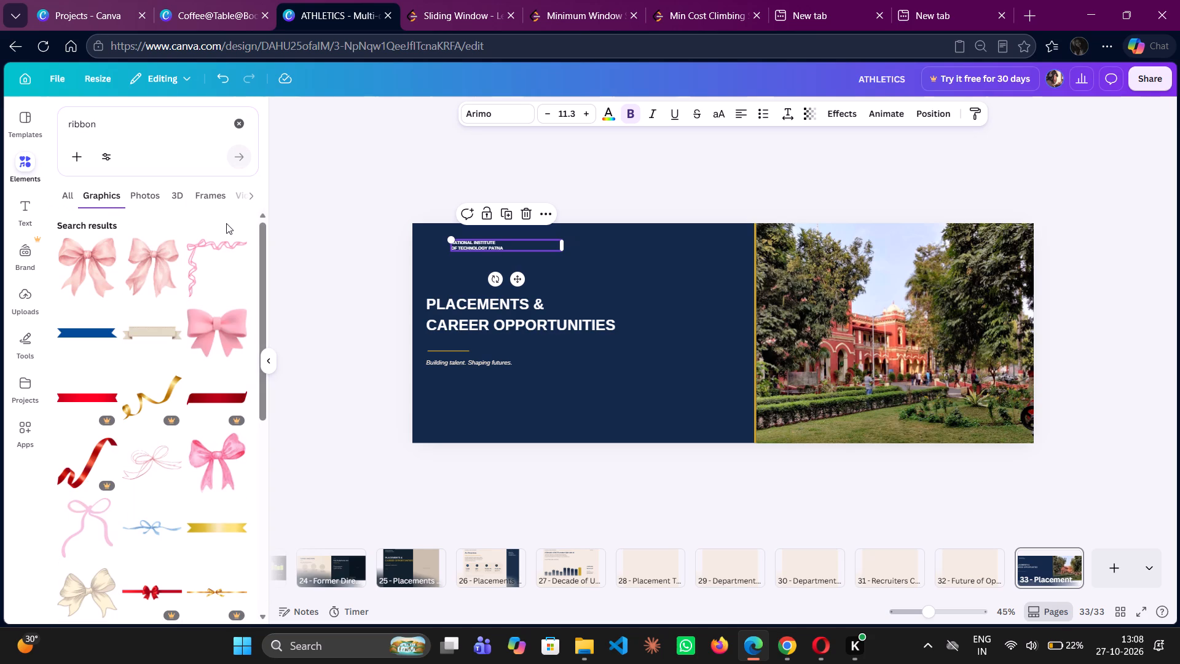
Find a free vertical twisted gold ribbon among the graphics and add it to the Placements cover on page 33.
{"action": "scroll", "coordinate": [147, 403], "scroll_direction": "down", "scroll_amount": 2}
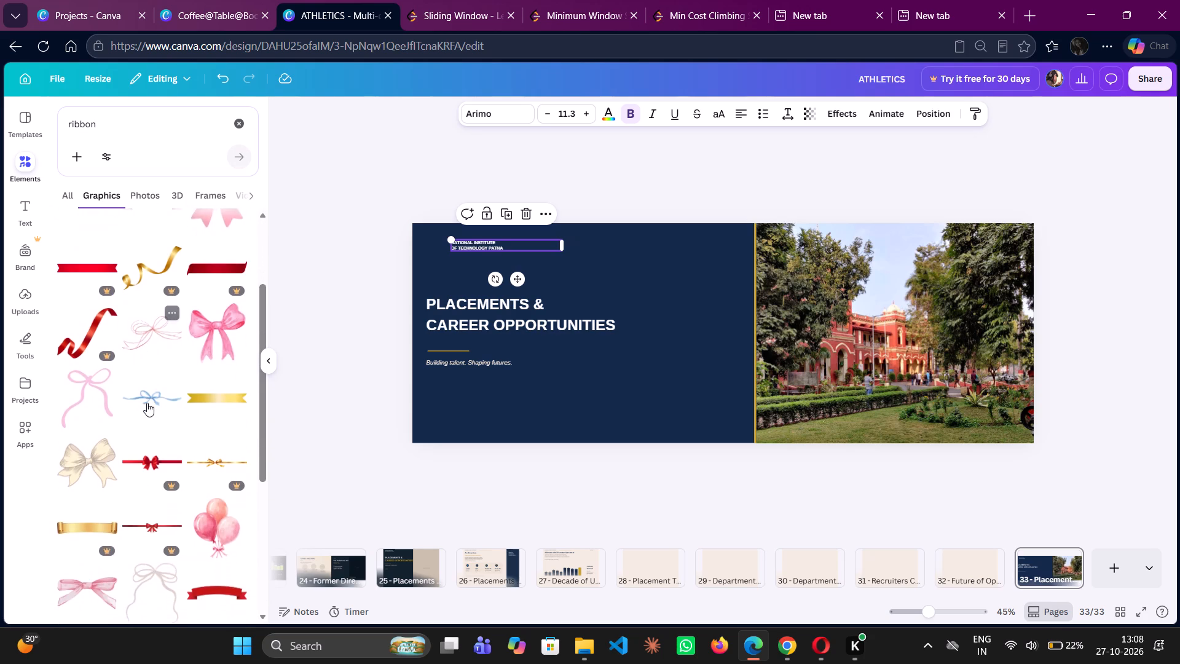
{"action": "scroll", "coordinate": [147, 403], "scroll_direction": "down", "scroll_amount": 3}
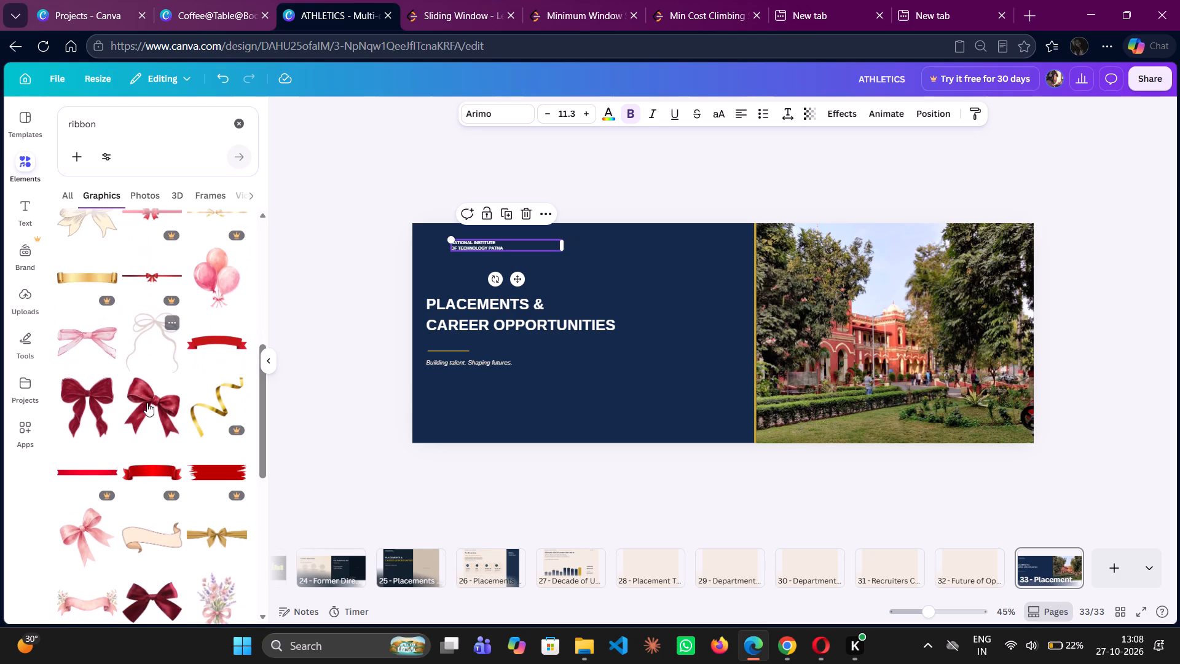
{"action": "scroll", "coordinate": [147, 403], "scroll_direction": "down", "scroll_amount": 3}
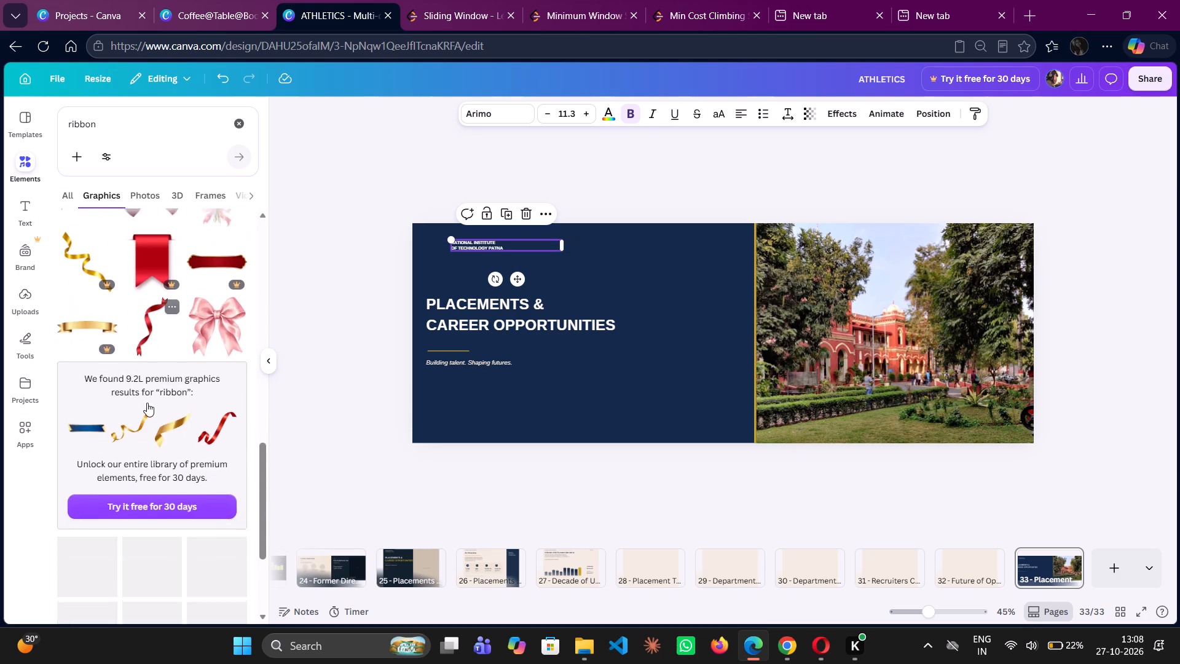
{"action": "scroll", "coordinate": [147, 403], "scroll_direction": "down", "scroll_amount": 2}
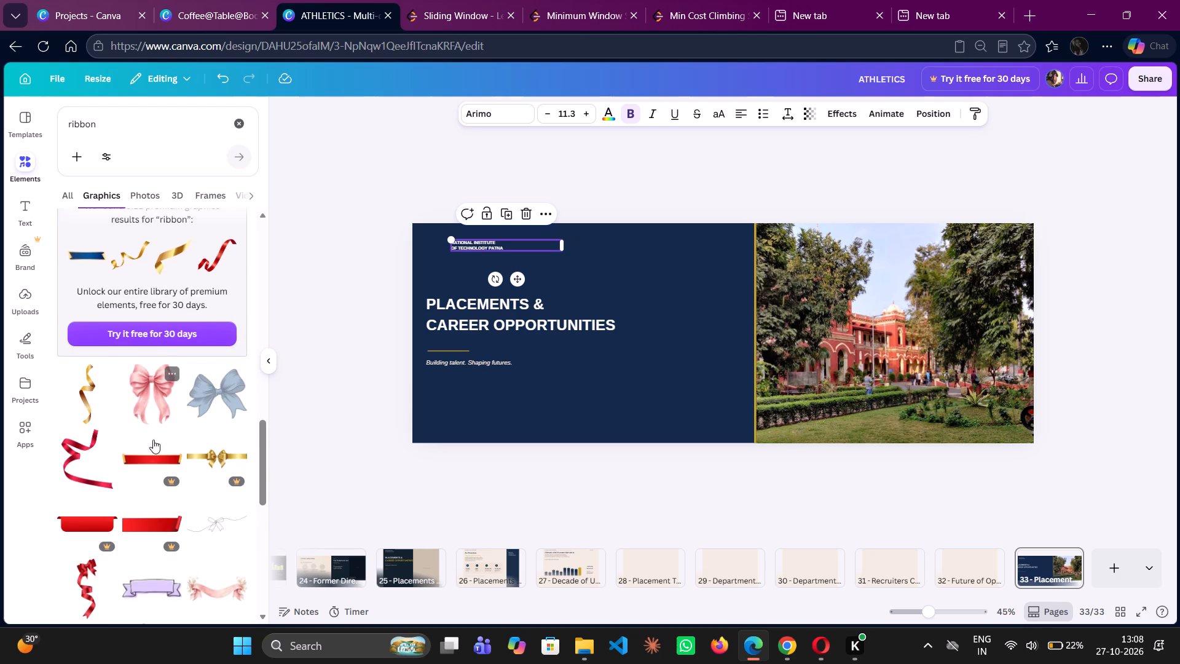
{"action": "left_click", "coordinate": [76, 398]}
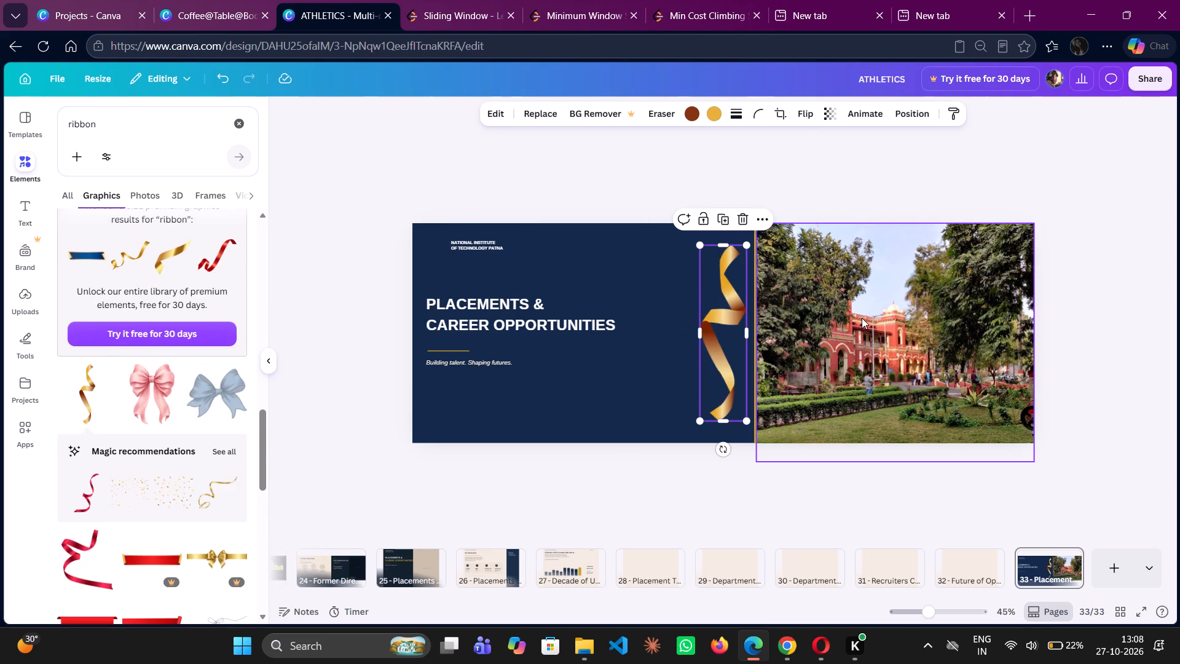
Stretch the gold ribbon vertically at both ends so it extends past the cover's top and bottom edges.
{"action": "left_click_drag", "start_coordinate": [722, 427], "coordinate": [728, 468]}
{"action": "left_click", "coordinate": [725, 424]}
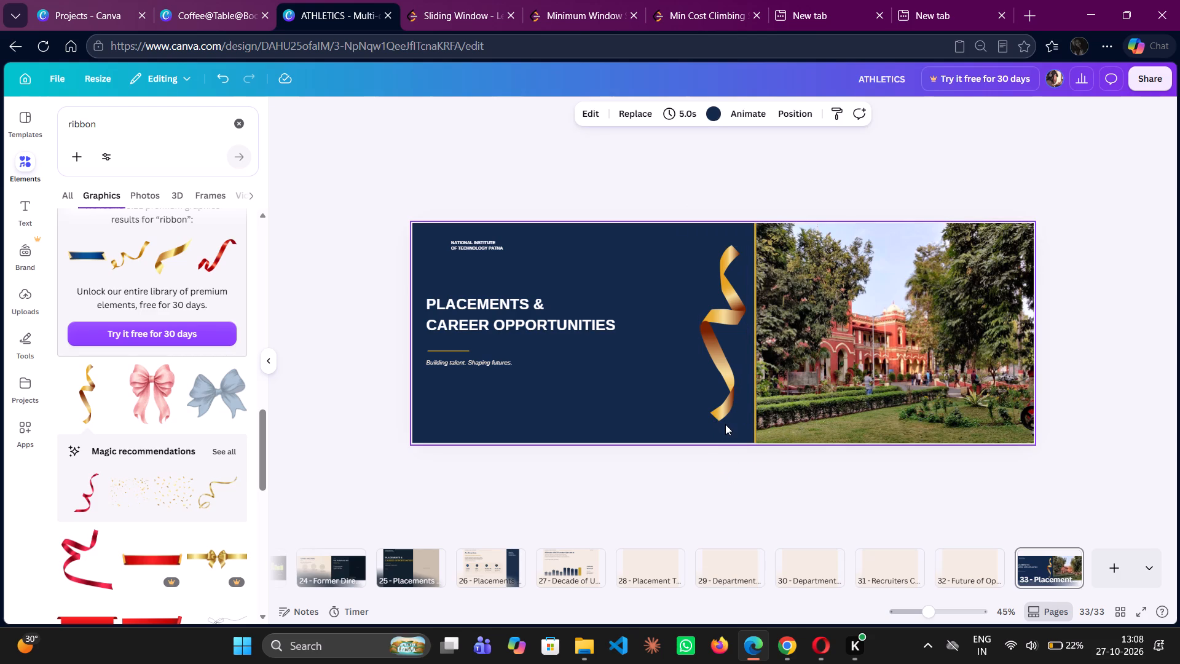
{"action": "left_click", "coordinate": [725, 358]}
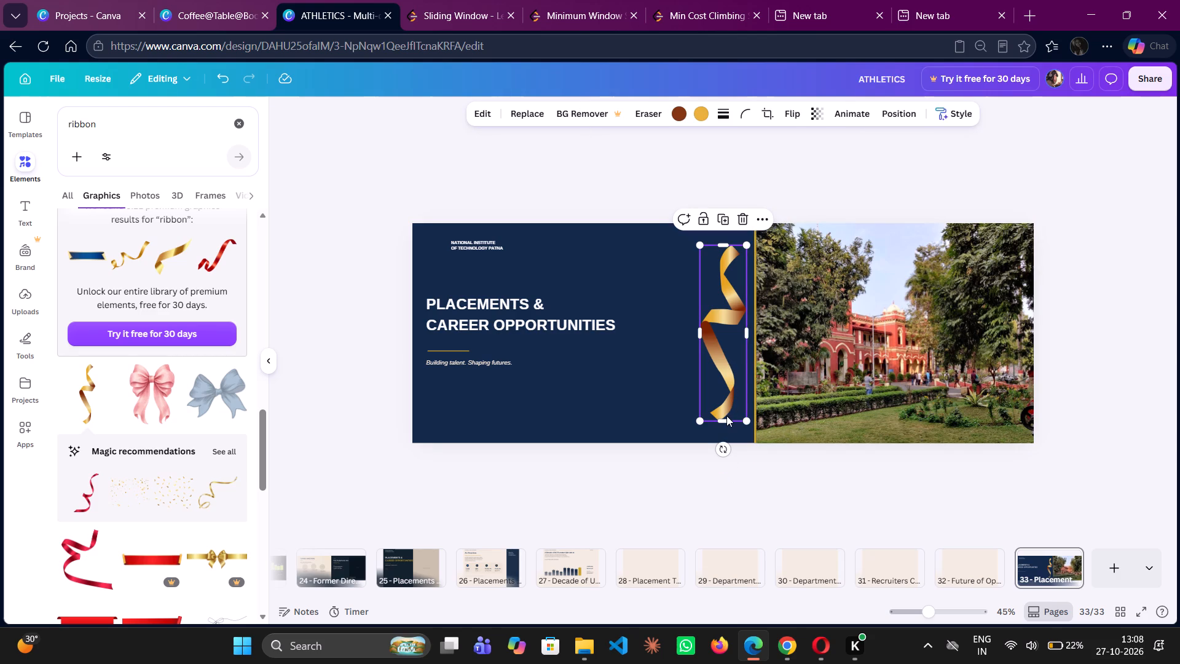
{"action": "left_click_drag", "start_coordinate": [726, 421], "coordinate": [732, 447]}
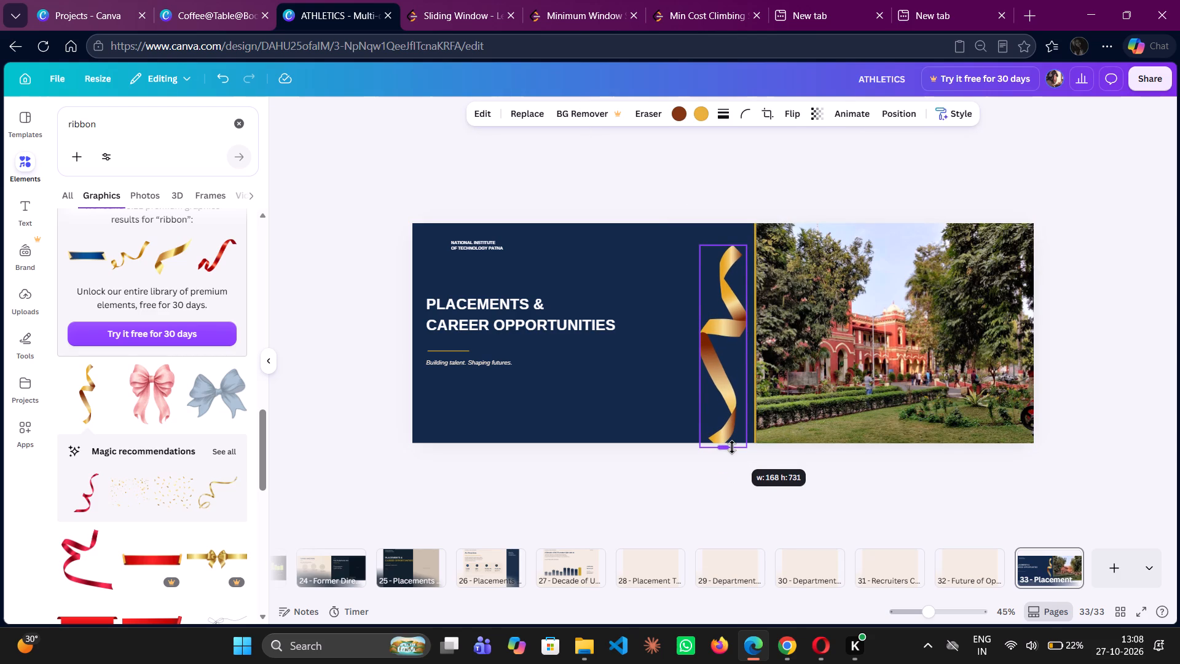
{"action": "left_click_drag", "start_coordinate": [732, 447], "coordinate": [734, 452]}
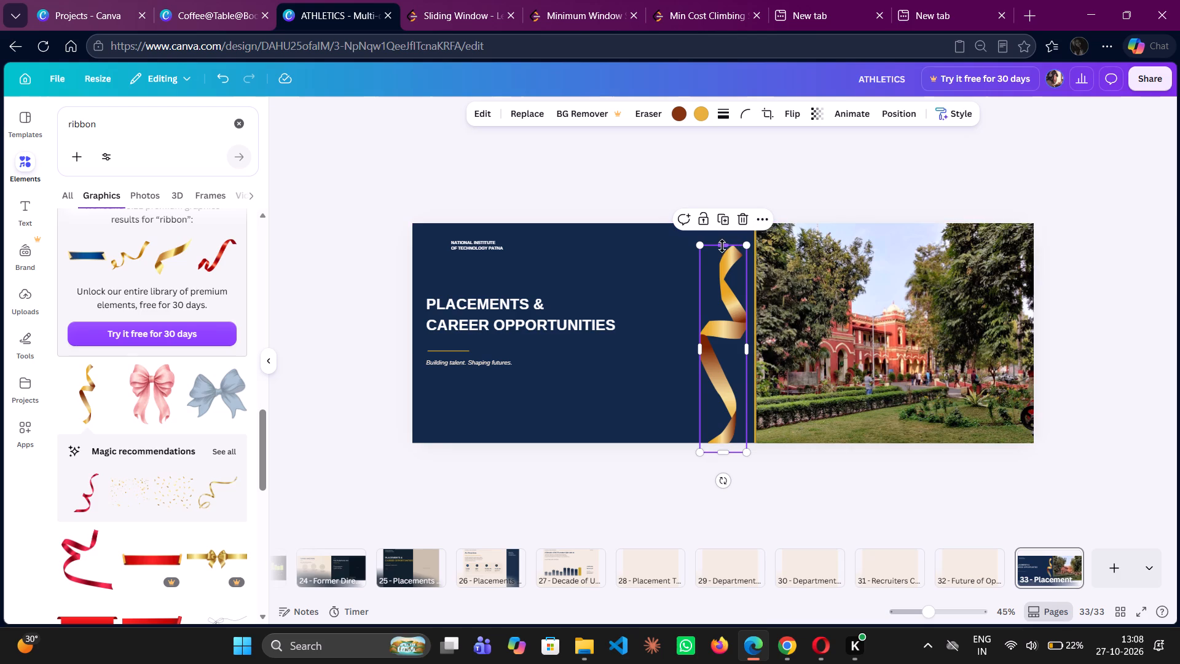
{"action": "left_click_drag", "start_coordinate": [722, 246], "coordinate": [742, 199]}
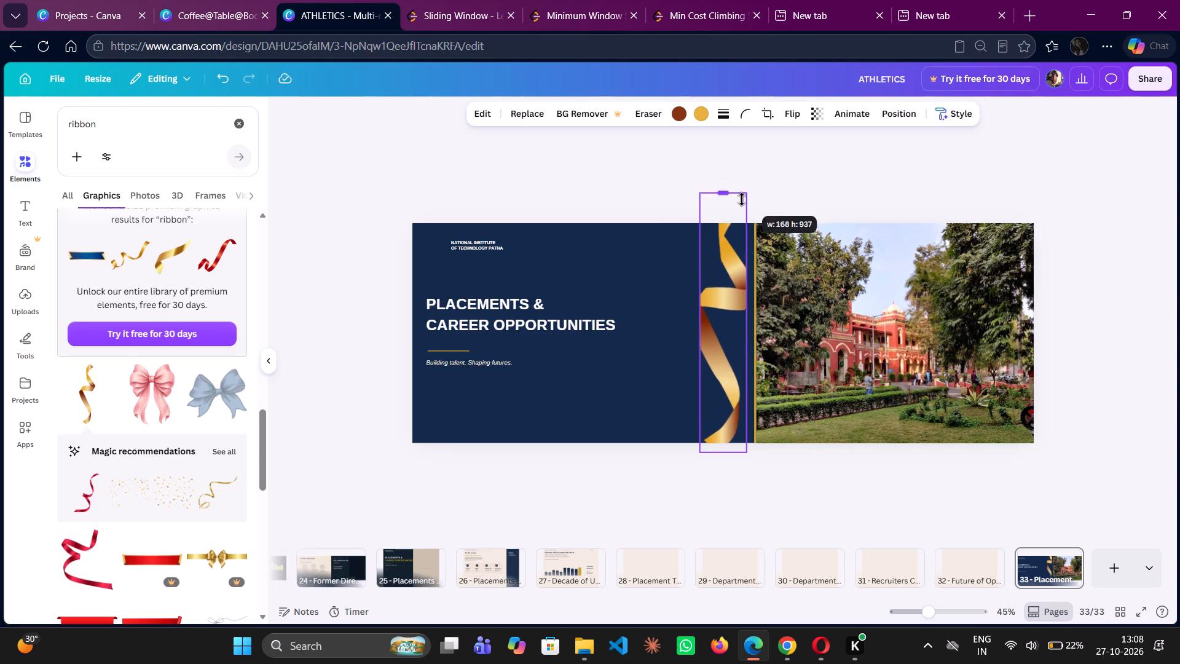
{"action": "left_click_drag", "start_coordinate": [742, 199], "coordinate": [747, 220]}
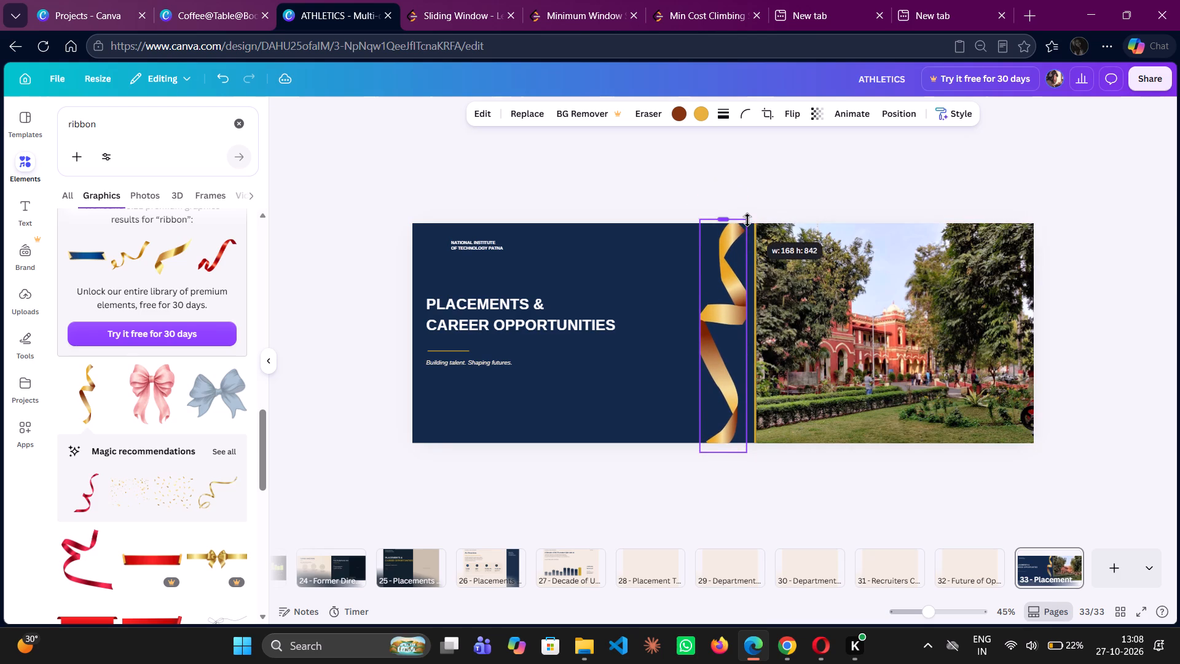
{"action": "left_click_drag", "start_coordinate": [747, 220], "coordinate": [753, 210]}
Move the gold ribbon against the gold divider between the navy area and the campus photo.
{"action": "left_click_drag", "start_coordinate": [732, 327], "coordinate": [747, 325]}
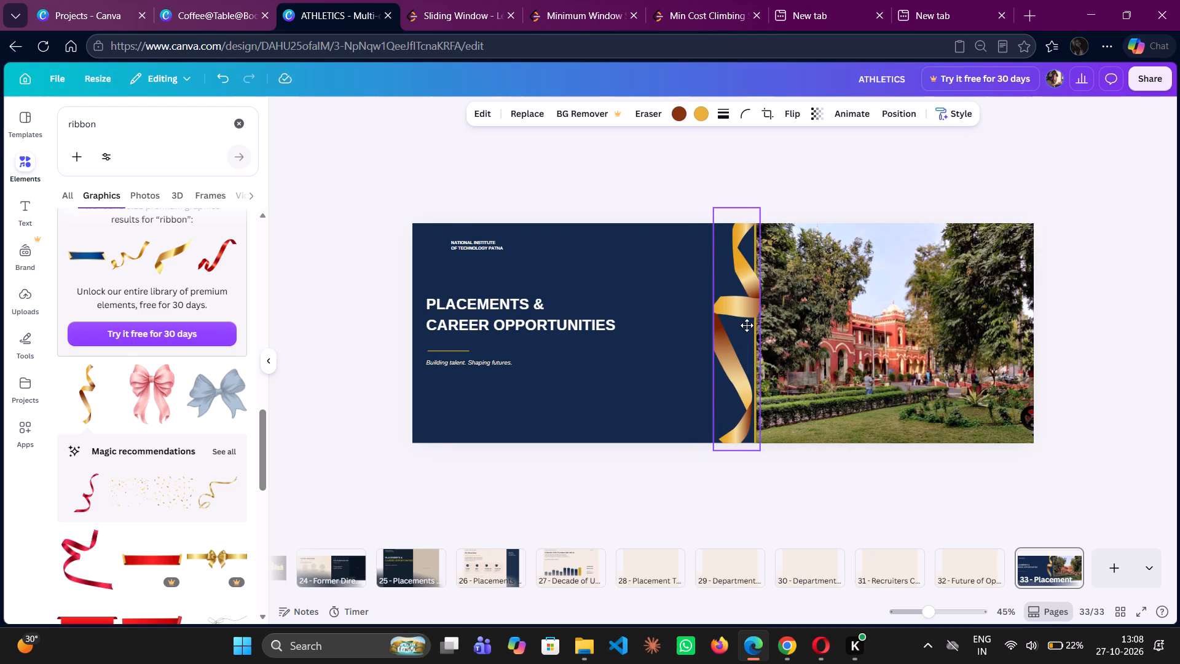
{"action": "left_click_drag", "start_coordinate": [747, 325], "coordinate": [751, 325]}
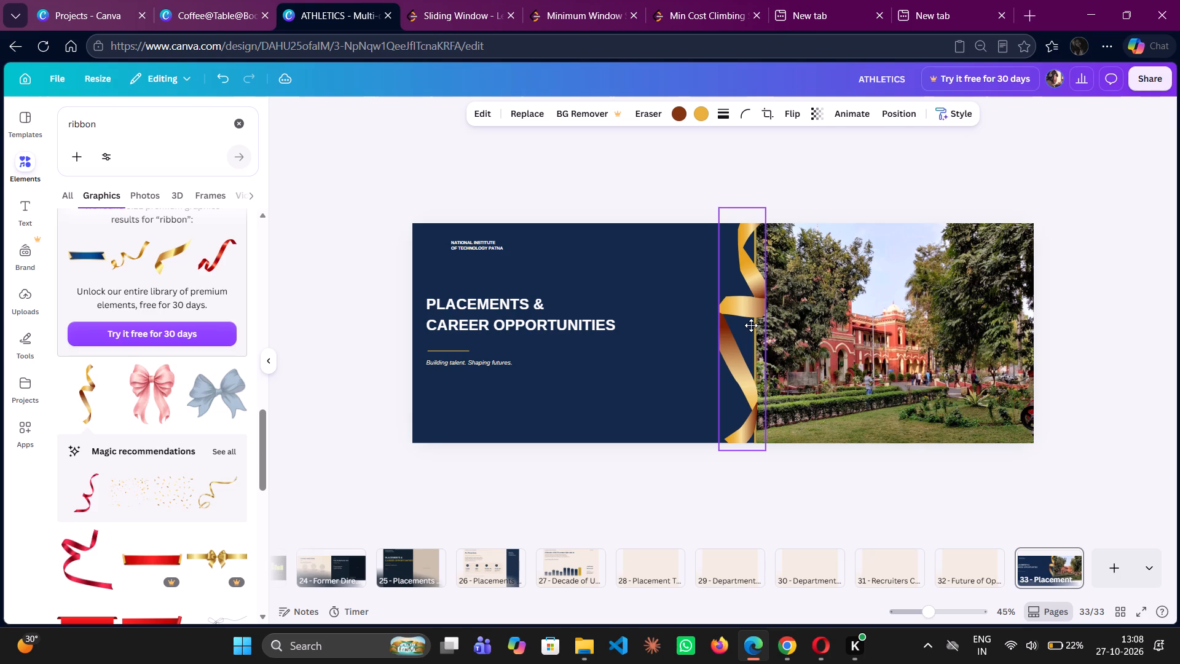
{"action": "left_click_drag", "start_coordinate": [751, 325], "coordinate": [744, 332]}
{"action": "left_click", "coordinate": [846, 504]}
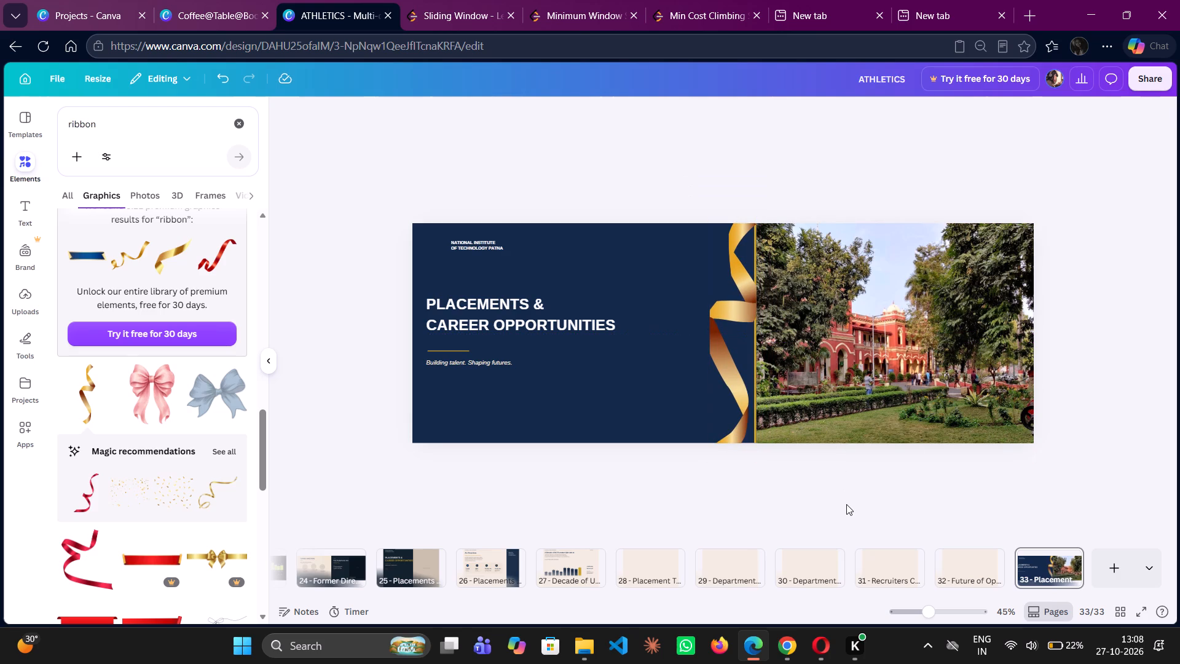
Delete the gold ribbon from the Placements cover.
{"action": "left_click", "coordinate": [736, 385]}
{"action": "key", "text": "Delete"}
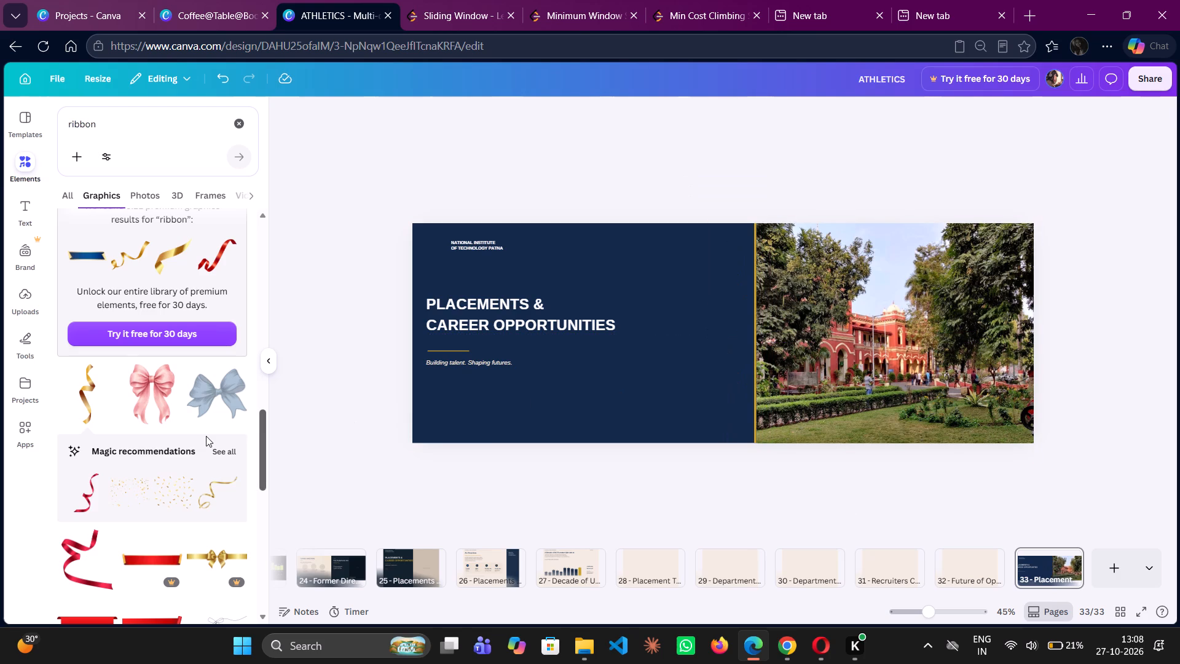
Look through all the Magic recommendations for another decorative graphic that suits the cover.
{"action": "scroll", "coordinate": [205, 435], "scroll_direction": "down", "scroll_amount": 1}
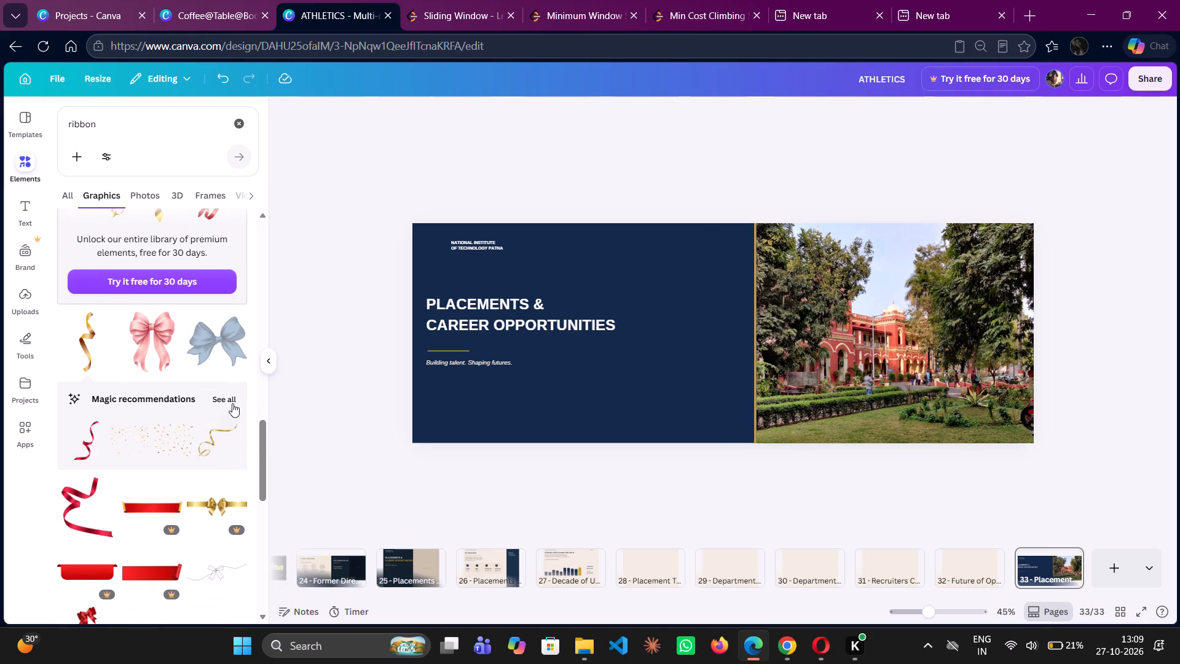
{"action": "left_click", "coordinate": [232, 403]}
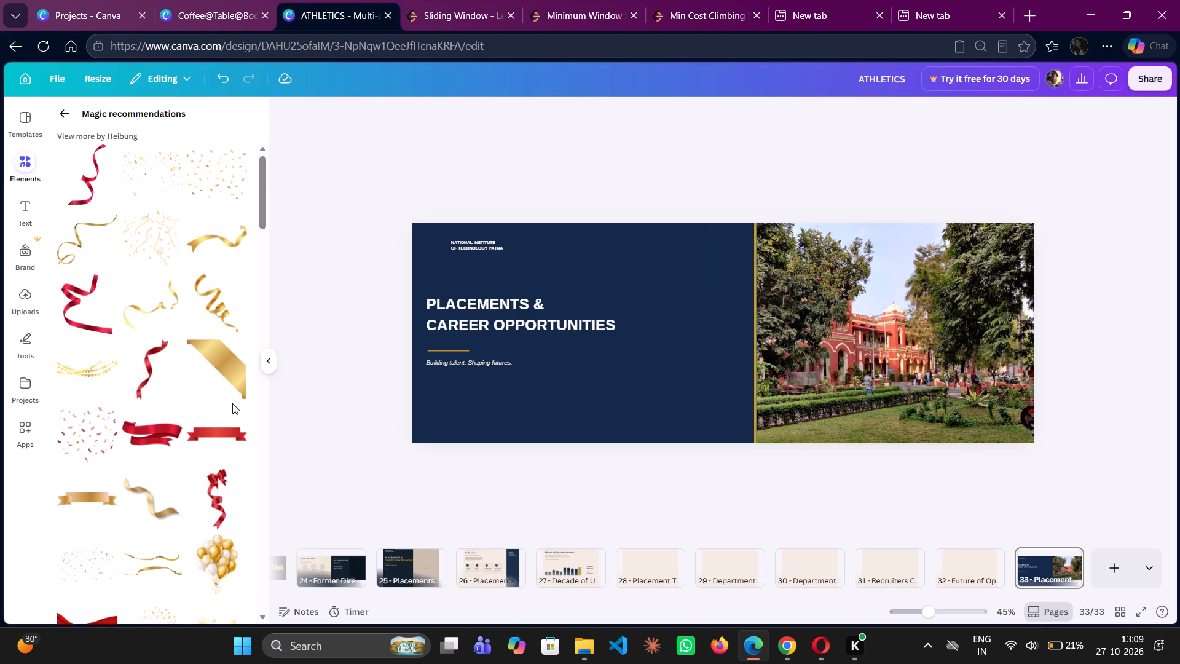
{"action": "scroll", "coordinate": [135, 427], "scroll_direction": "down", "scroll_amount": 1}
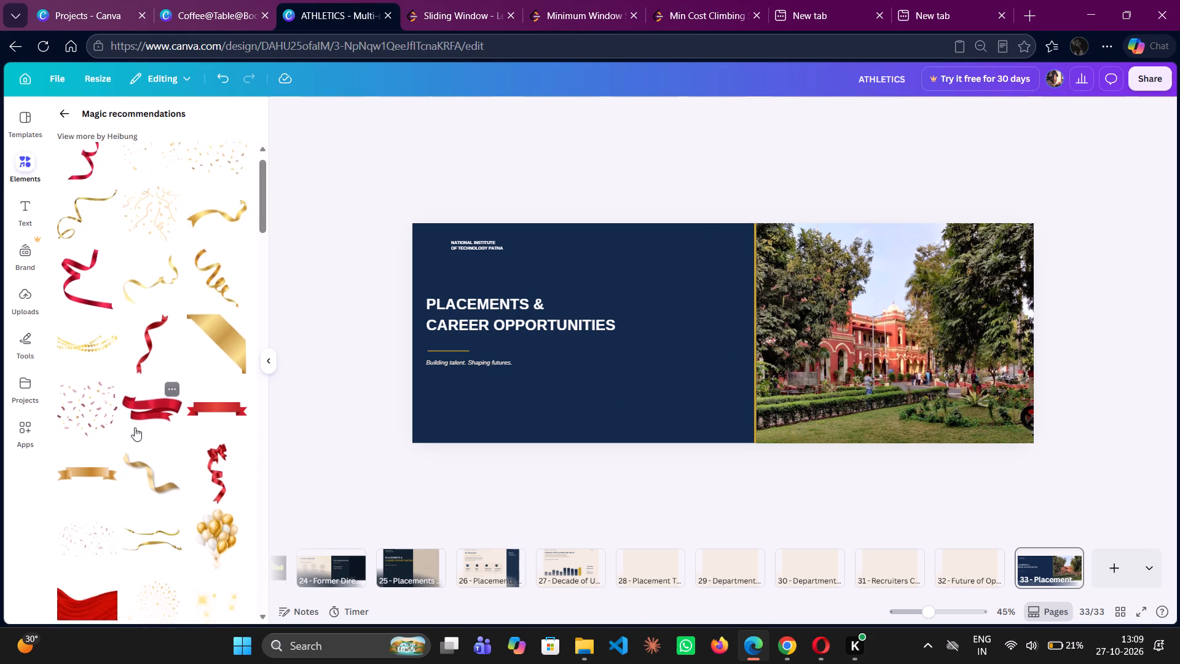
{"action": "scroll", "coordinate": [135, 427], "scroll_direction": "down", "scroll_amount": 2}
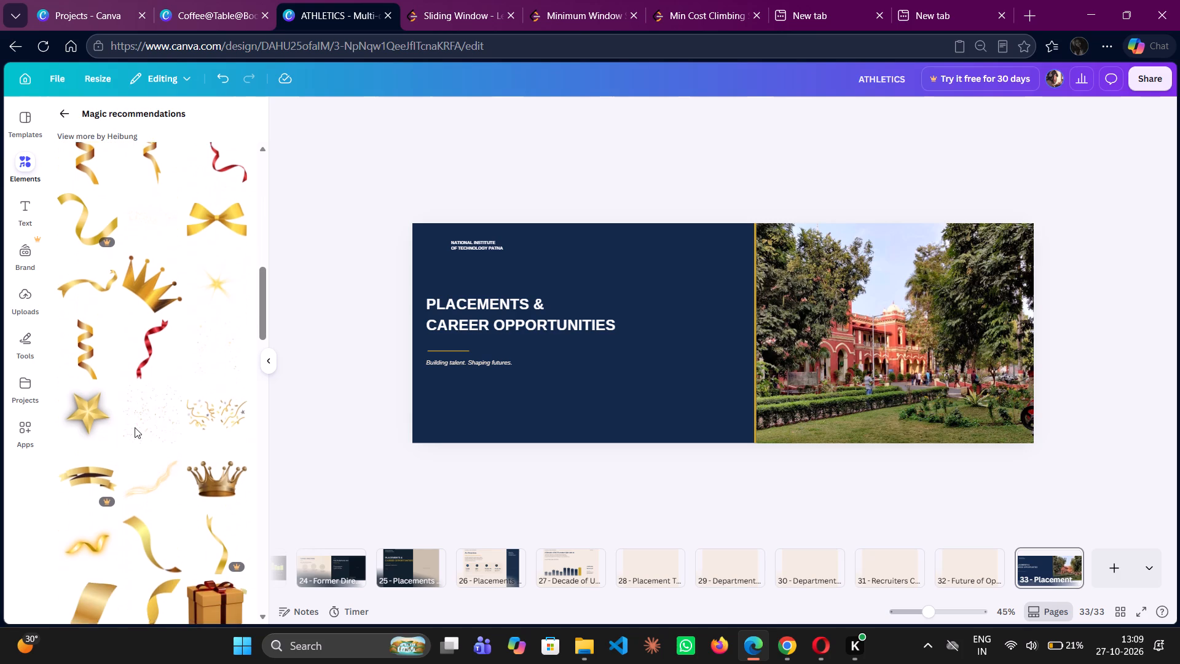
{"action": "scroll", "coordinate": [135, 427], "scroll_direction": "down", "scroll_amount": 1}
{"action": "scroll", "coordinate": [141, 533], "scroll_direction": "down", "scroll_amount": 1}
{"action": "scroll", "coordinate": [159, 513], "scroll_direction": "up", "scroll_amount": 1}
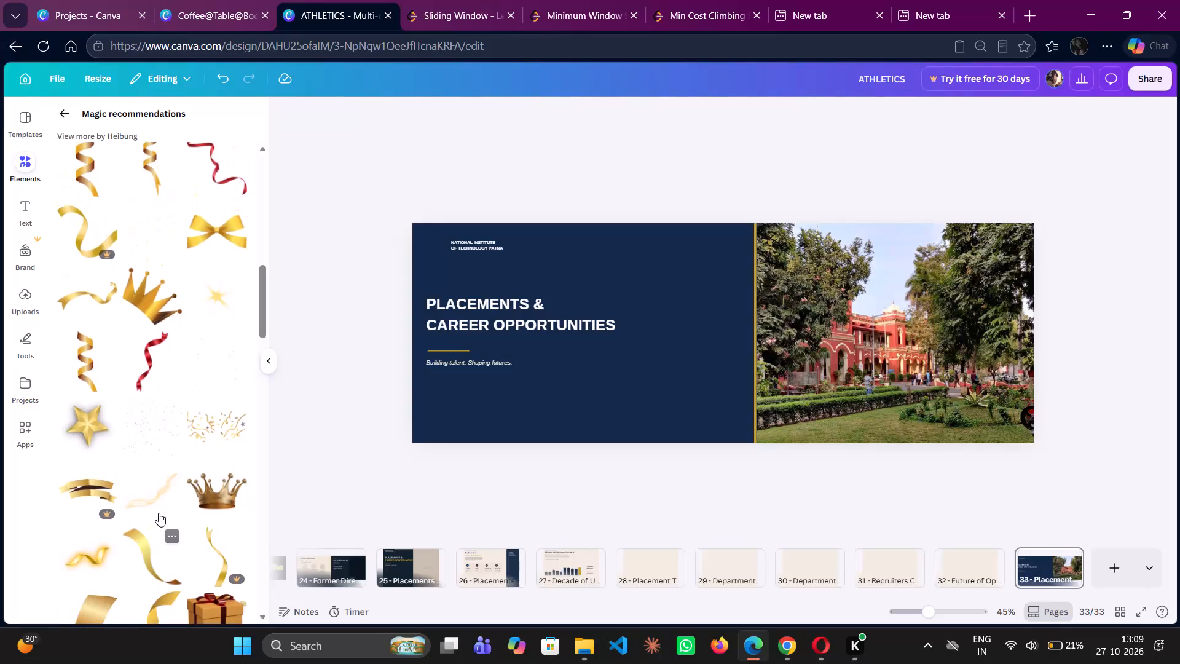
Add the four-pointed gold sparkle to the Placements cover, shrunk and placed in the lower navy area beside the tagline.
{"action": "scroll", "coordinate": [159, 513], "scroll_direction": "up", "scroll_amount": 2}
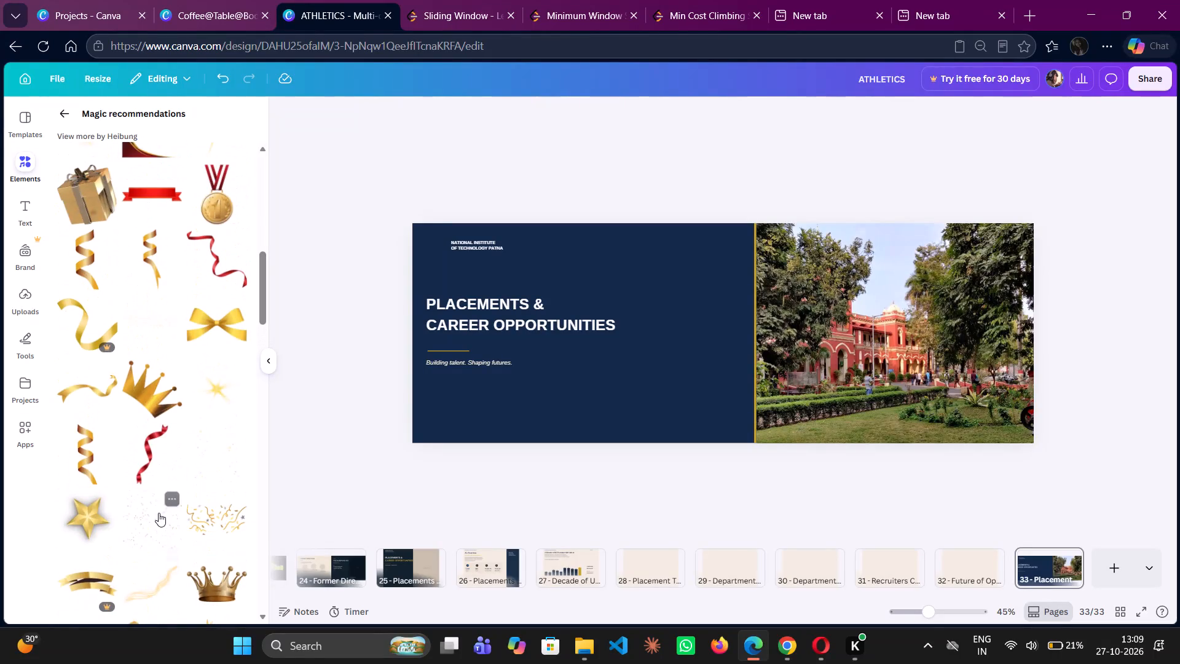
{"action": "scroll", "coordinate": [159, 513], "scroll_direction": "up", "scroll_amount": 3}
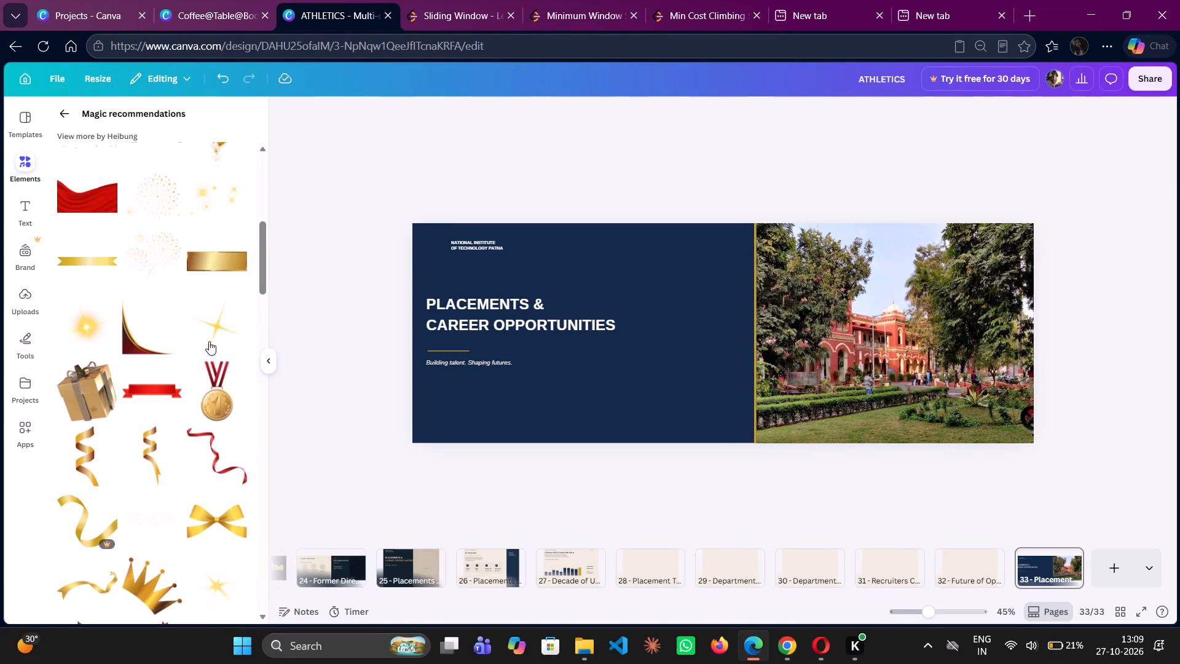
{"action": "left_click", "coordinate": [227, 310]}
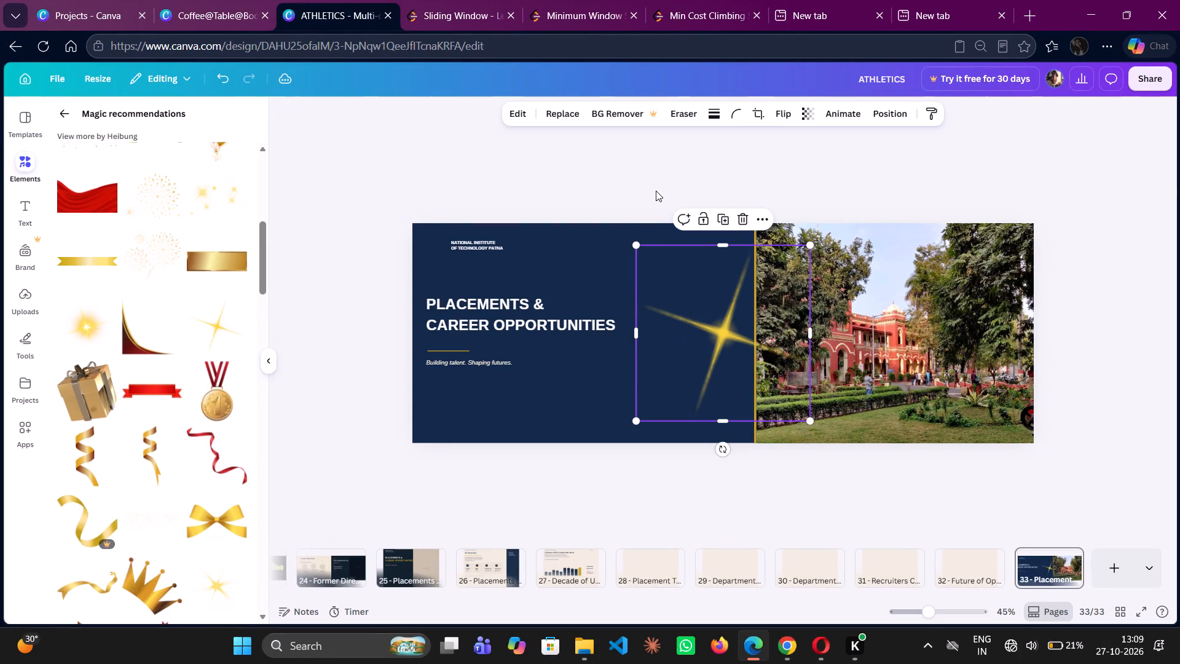
{"action": "left_click_drag", "start_coordinate": [637, 241], "coordinate": [665, 266]}
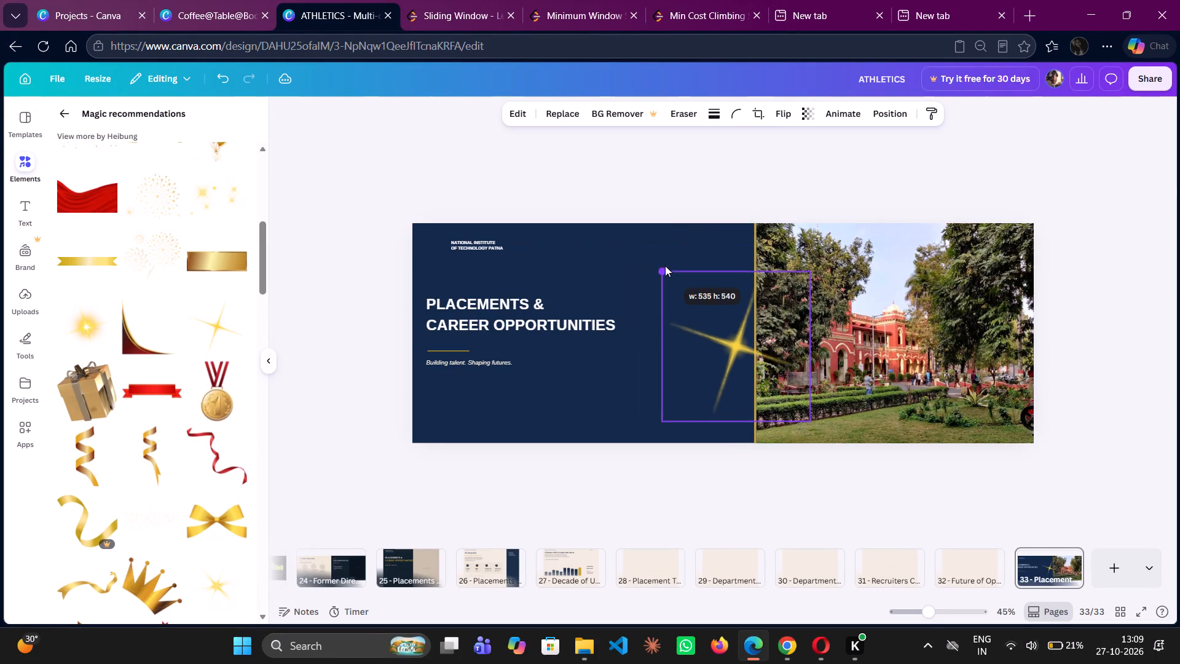
{"action": "left_click_drag", "start_coordinate": [665, 266], "coordinate": [757, 347]}
{"action": "left_click_drag", "start_coordinate": [795, 399], "coordinate": [694, 412]}
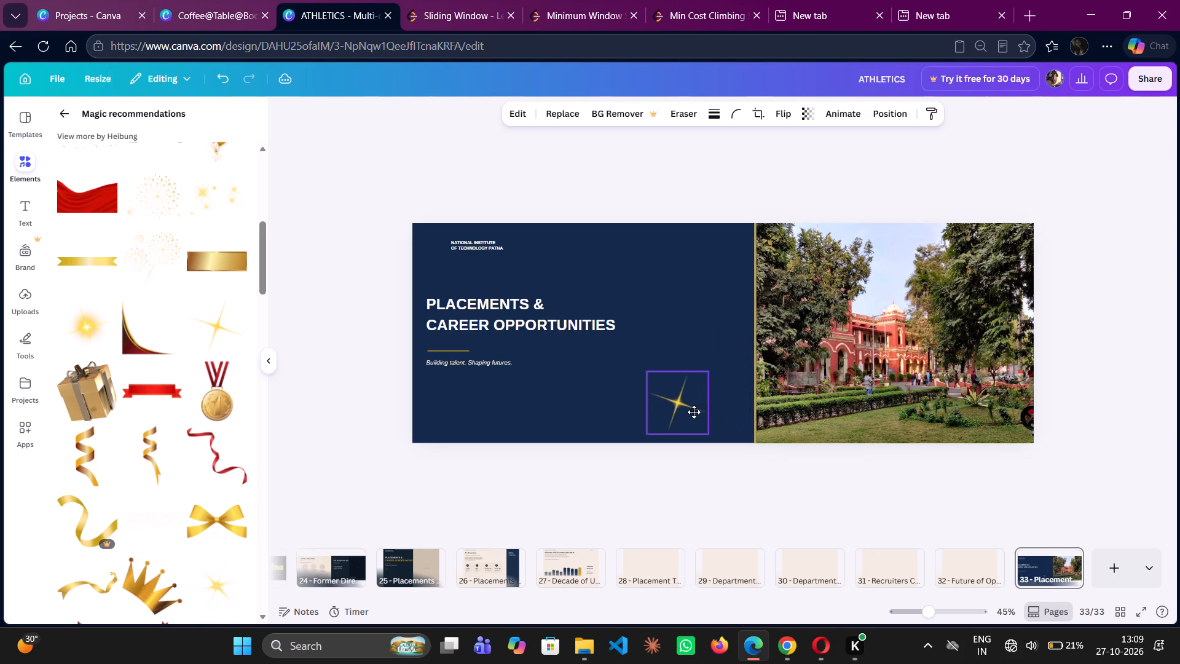
{"action": "left_click_drag", "start_coordinate": [694, 412], "coordinate": [694, 411]}
{"action": "left_click", "coordinate": [545, 480]}
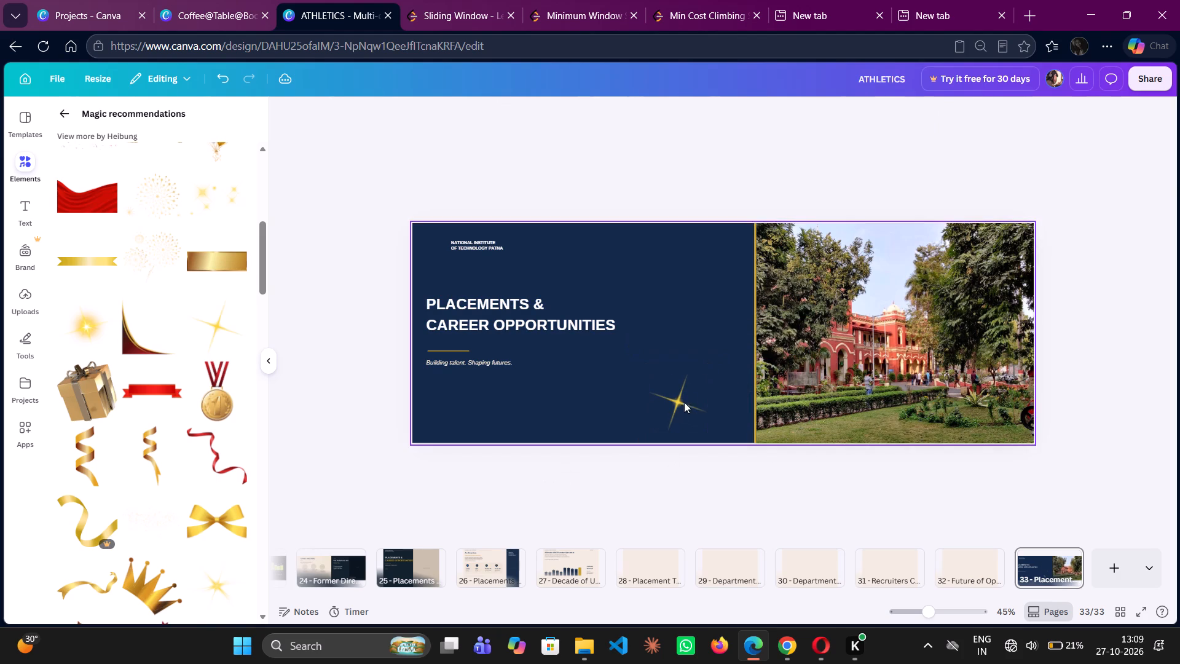
{"action": "left_click_drag", "start_coordinate": [688, 396], "coordinate": [656, 396]}
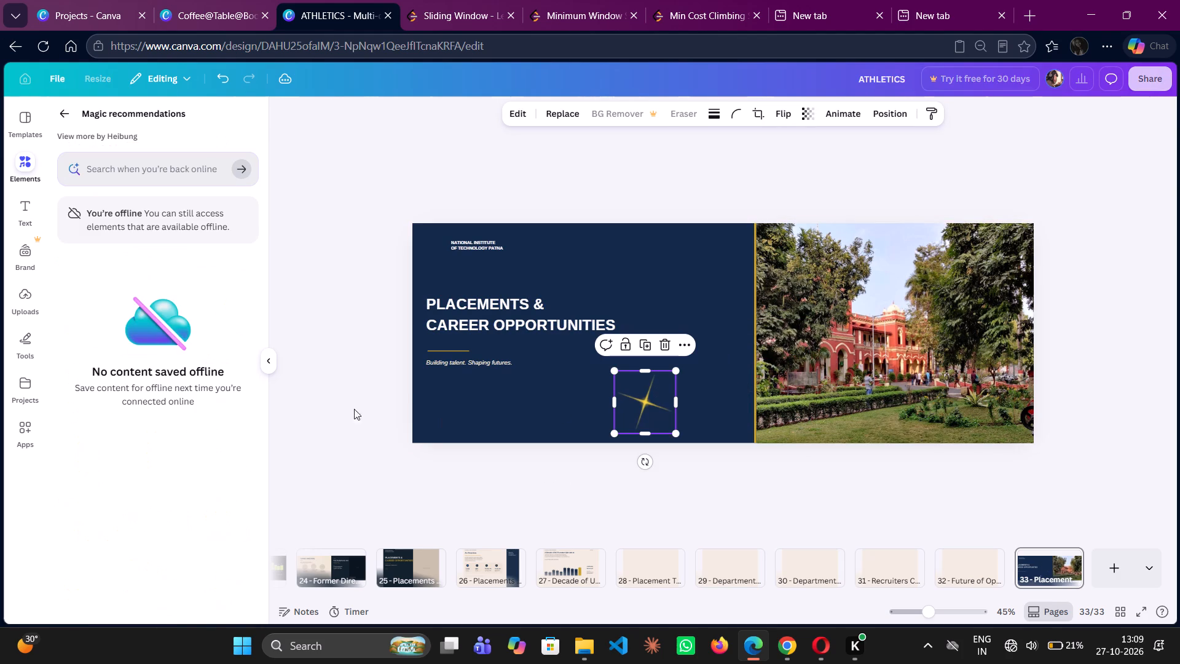
Check the available Wi-Fi networks, including Quantum, to try to get back online.
{"action": "left_click", "coordinate": [1058, 647]}
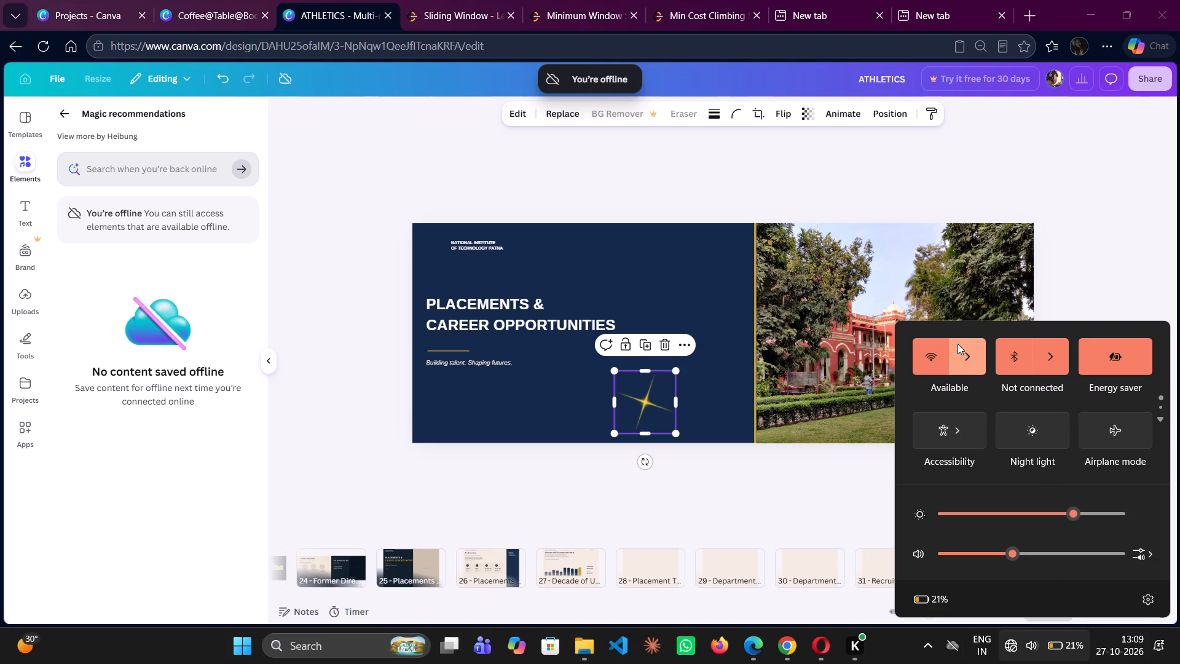
{"action": "left_click", "coordinate": [958, 344]}
{"action": "left_click", "coordinate": [995, 385]}
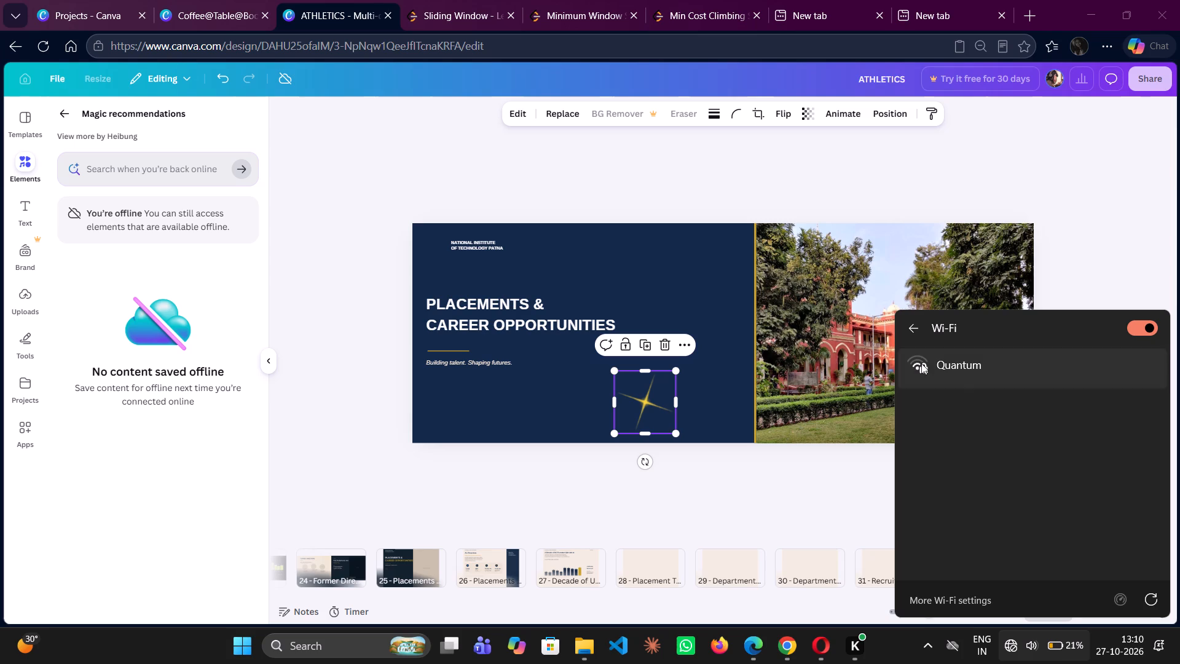
{"action": "left_click", "coordinate": [842, 514]}
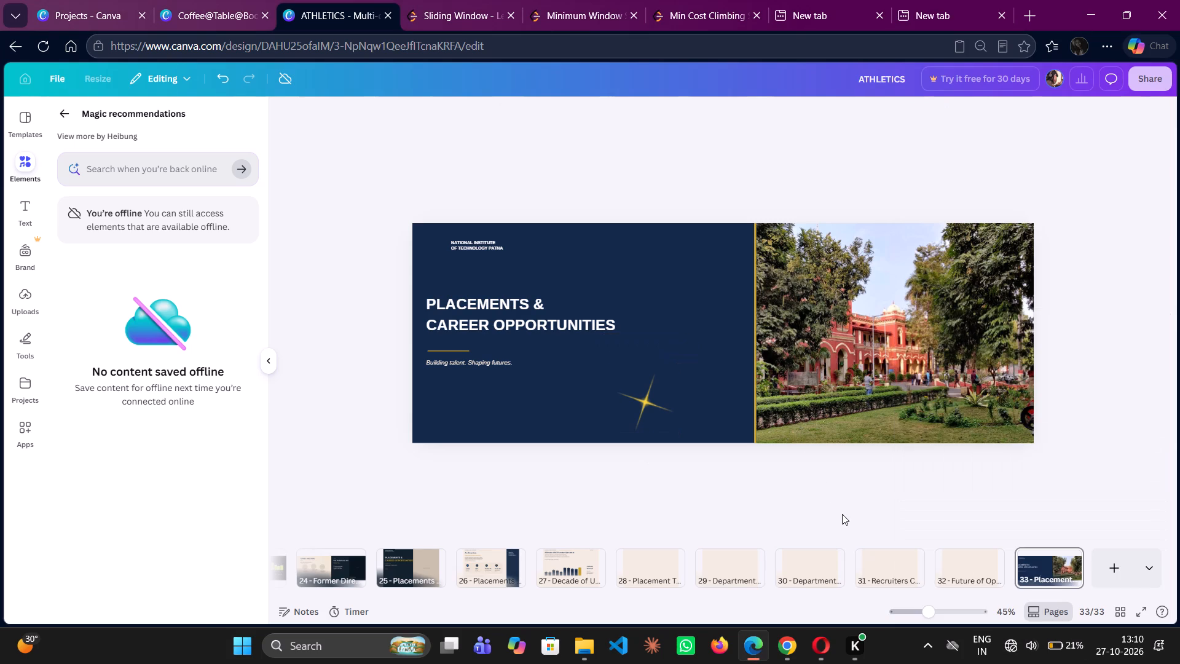
Move the "PLACEMENTS & CAREER OPPORTUNITIES" heading slightly up and to the right on the page 33 cover.
{"action": "scroll", "coordinate": [842, 514], "scroll_direction": "right", "scroll_amount": 1}
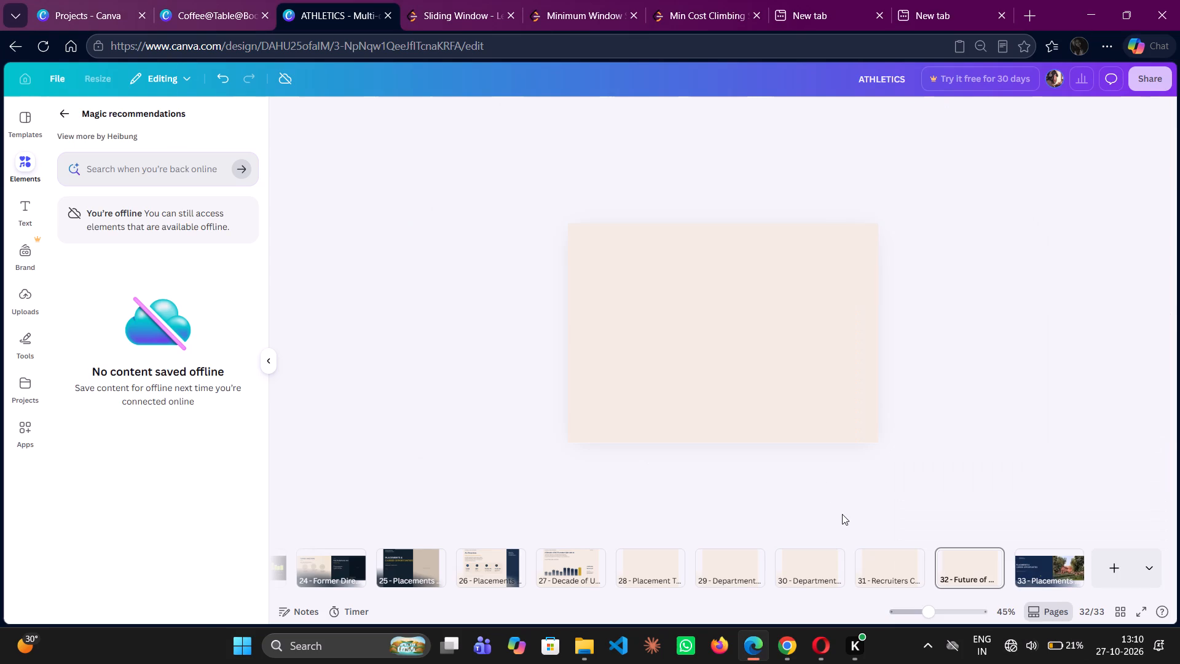
{"action": "scroll", "coordinate": [842, 514], "scroll_direction": "right", "scroll_amount": 1}
{"action": "left_click", "coordinate": [1042, 564]}
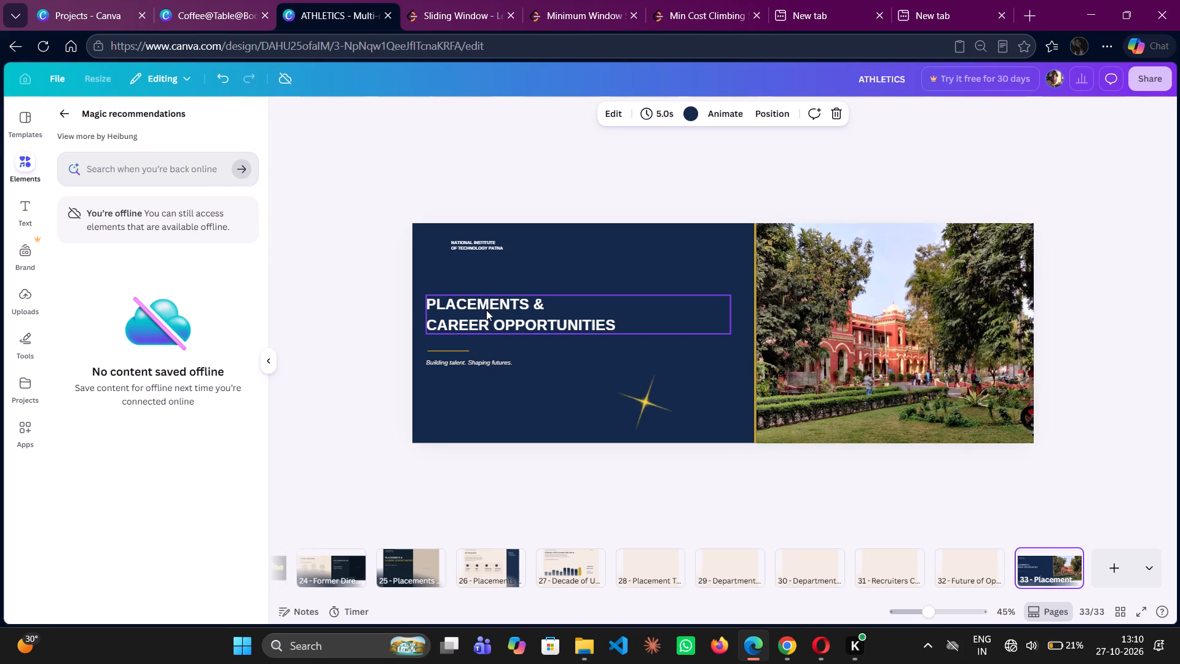
{"action": "left_click_drag", "start_coordinate": [485, 309], "coordinate": [492, 288]}
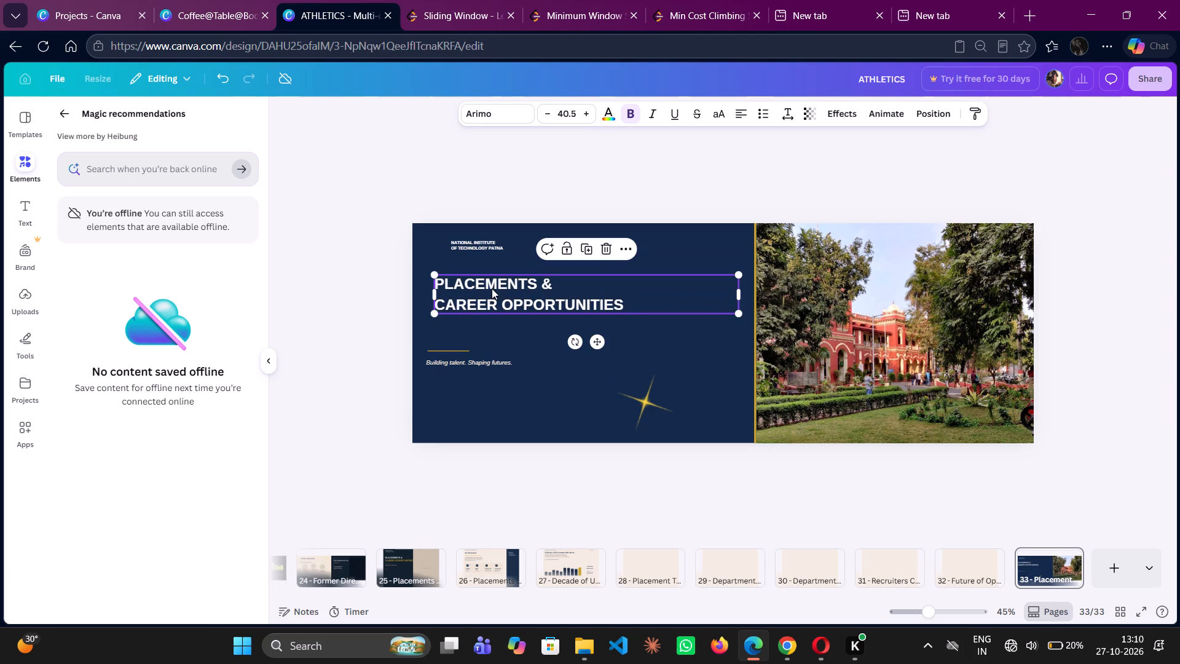
Shift the tagline "Building talent. Shaping futures." horizontally towards the photo, keeping it at the same height.
{"action": "double_click", "coordinate": [447, 349]}
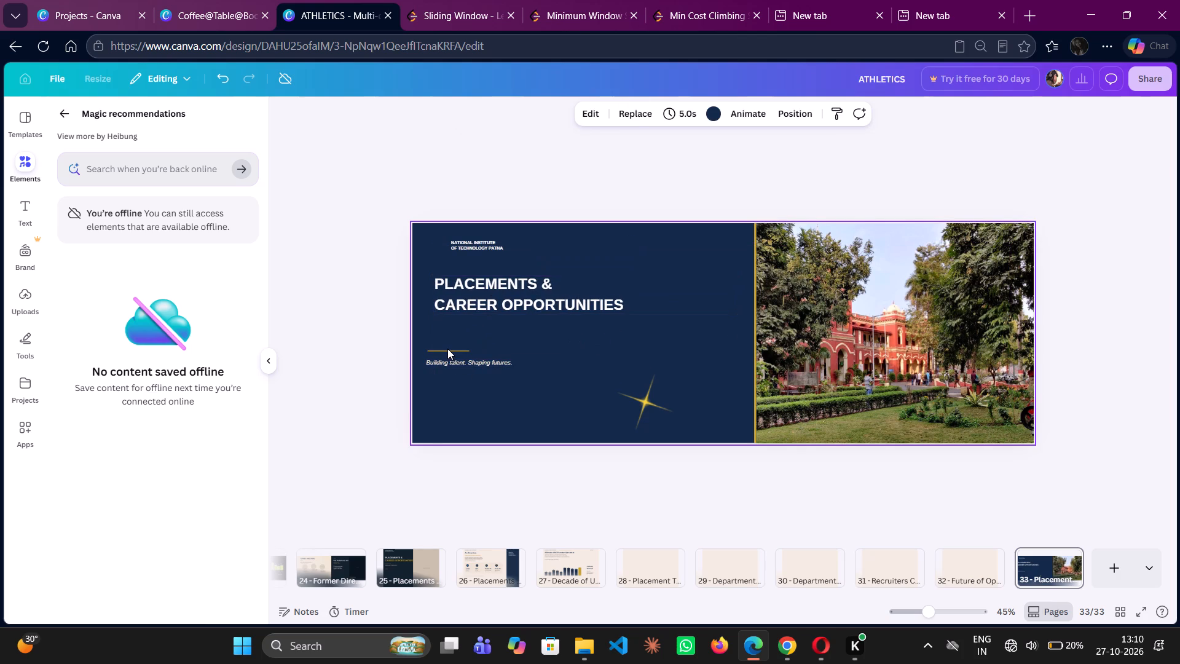
{"action": "left_click", "coordinate": [454, 349]}
{"action": "left_click_drag", "start_coordinate": [462, 361], "coordinate": [497, 361]}
Resume editing the ATHLETICS design and move the gold accent line up to sit directly beneath the title "PLACEMENTS & CAREER OPPORTUNITIES".
{"action": "left_click", "coordinate": [441, 349]}
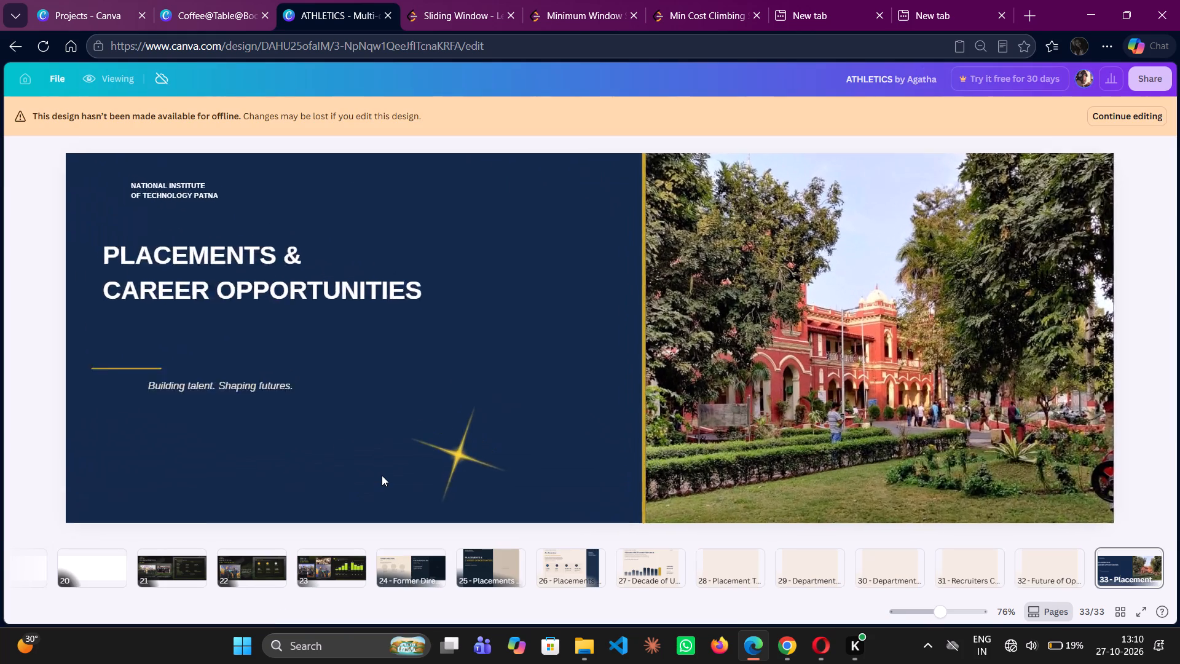
{"action": "scroll", "coordinate": [382, 475], "scroll_direction": "right", "scroll_amount": 2}
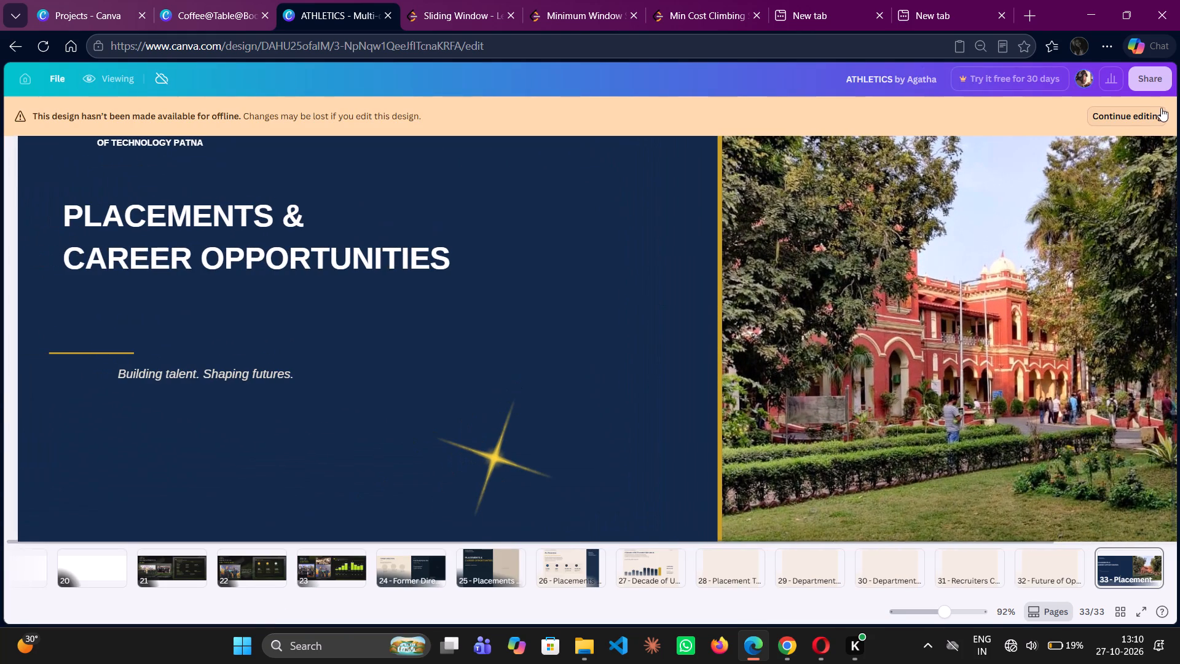
{"action": "left_click", "coordinate": [1161, 114]}
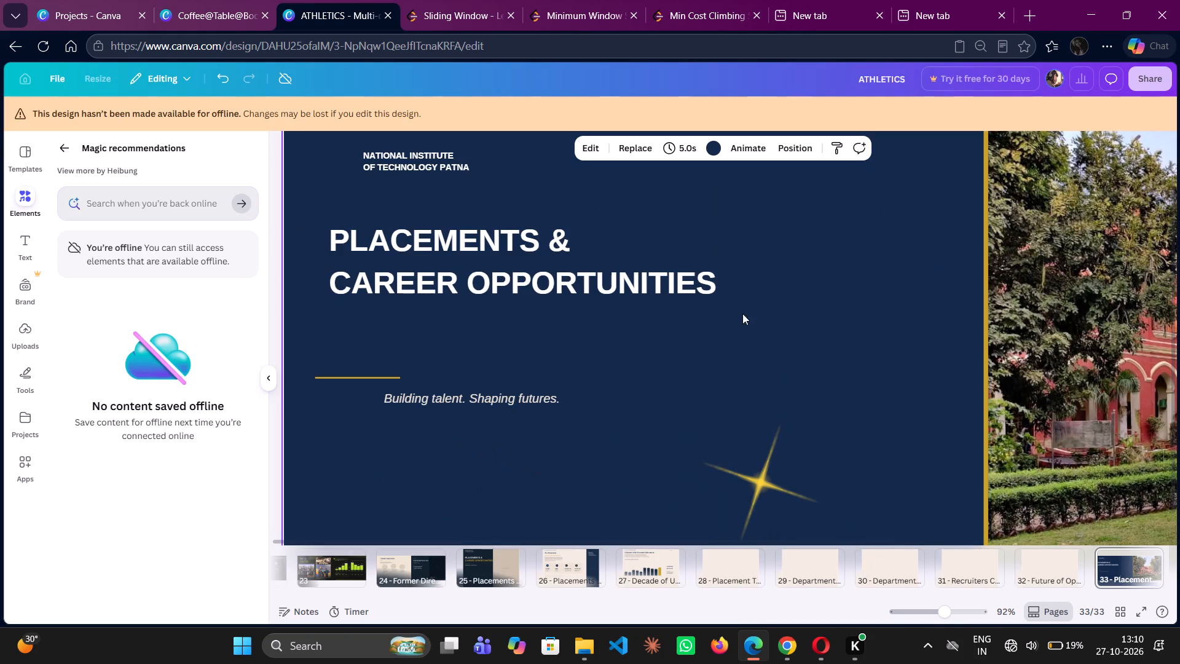
{"action": "left_click", "coordinate": [371, 377]}
{"action": "left_click_drag", "start_coordinate": [371, 377], "coordinate": [433, 371]}
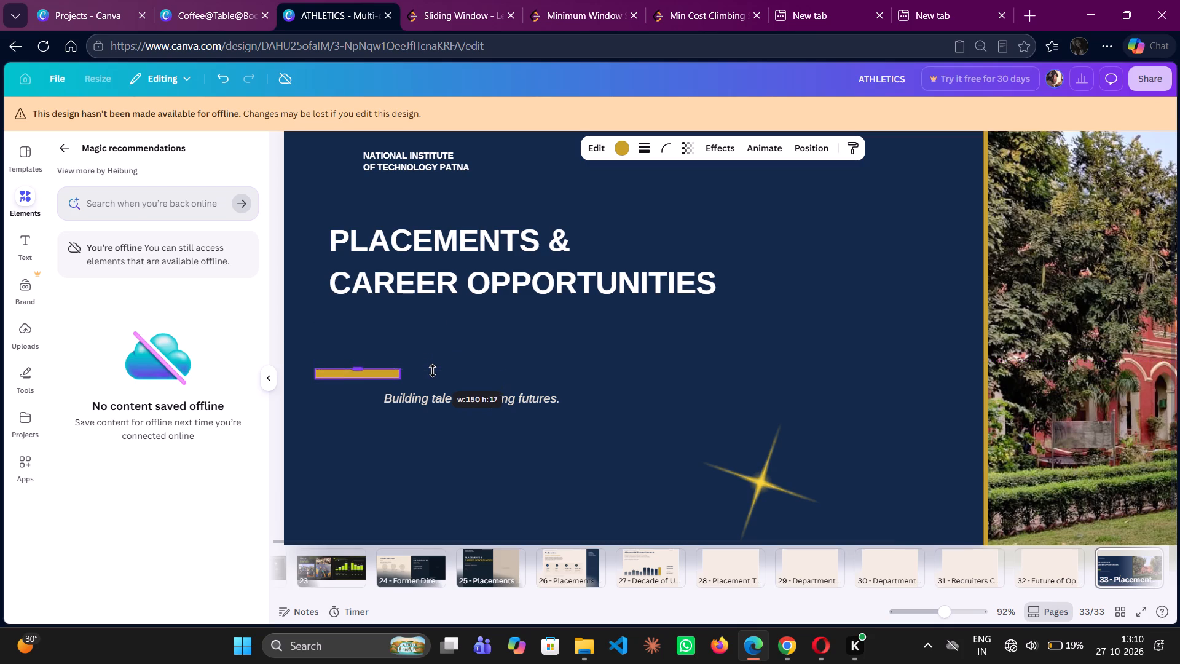
{"action": "left_click_drag", "start_coordinate": [433, 371], "coordinate": [434, 376]}
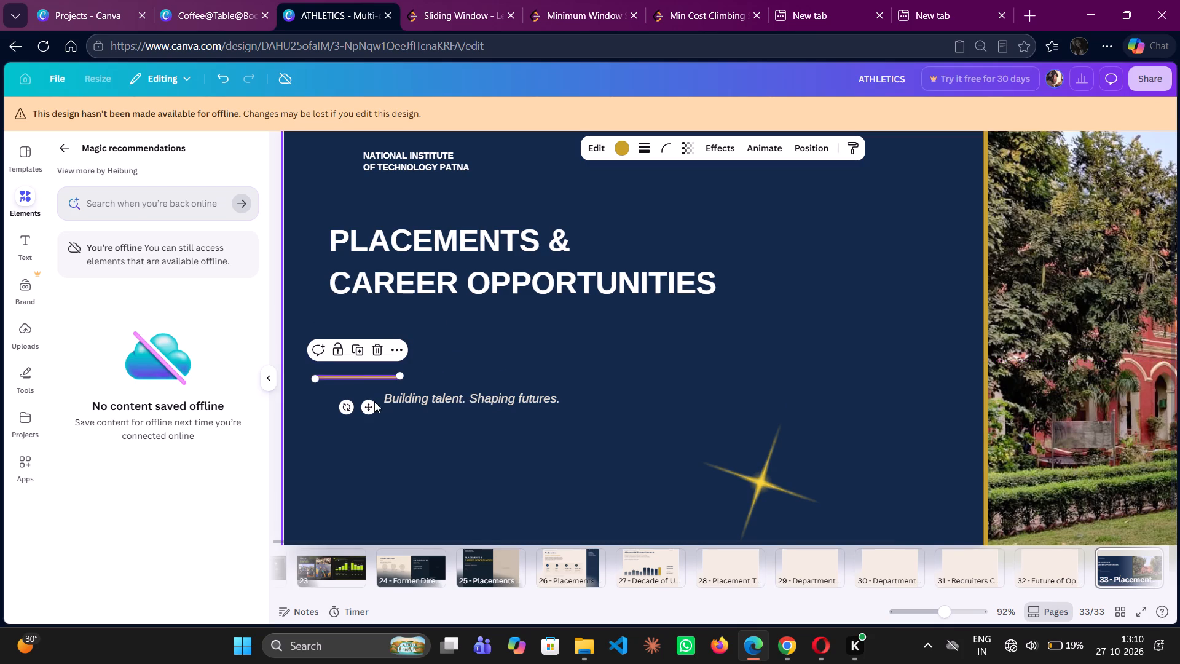
{"action": "left_click_drag", "start_coordinate": [368, 403], "coordinate": [387, 345]}
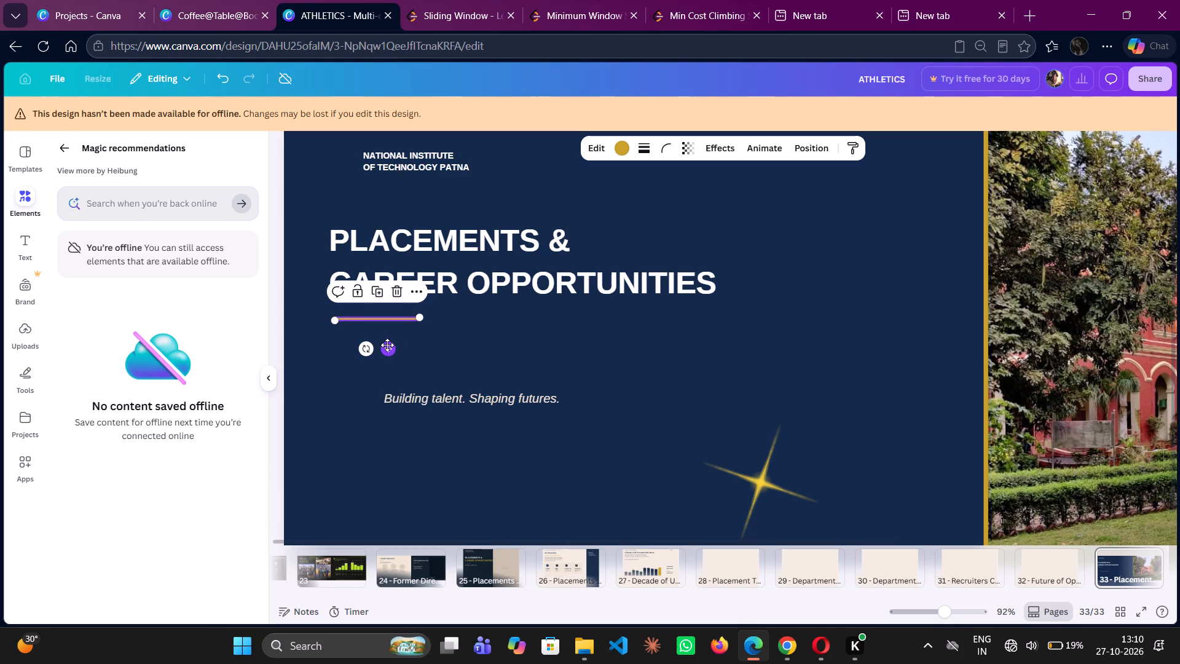
{"action": "left_click", "coordinate": [593, 334]}
Join the institute name into a single line reading "NATIONAL INSTITUTE OF TECHNOLOGY PATNA".
{"action": "scroll", "coordinate": [593, 334], "scroll_direction": "up", "scroll_amount": 1}
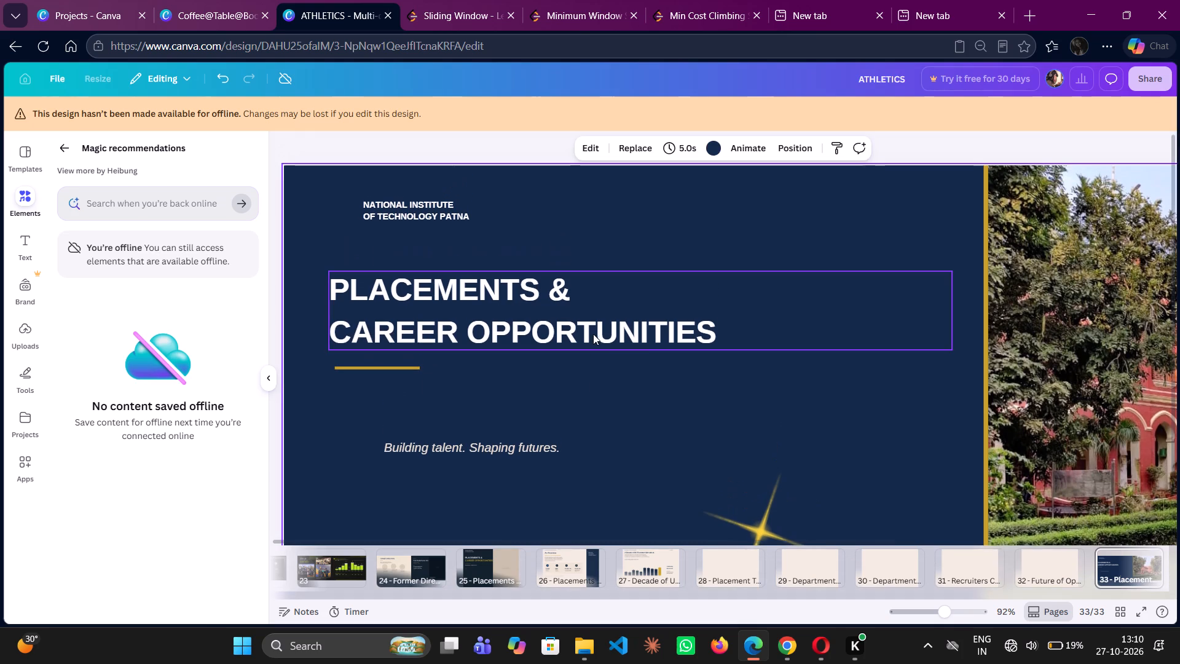
{"action": "double_click", "coordinate": [407, 202]}
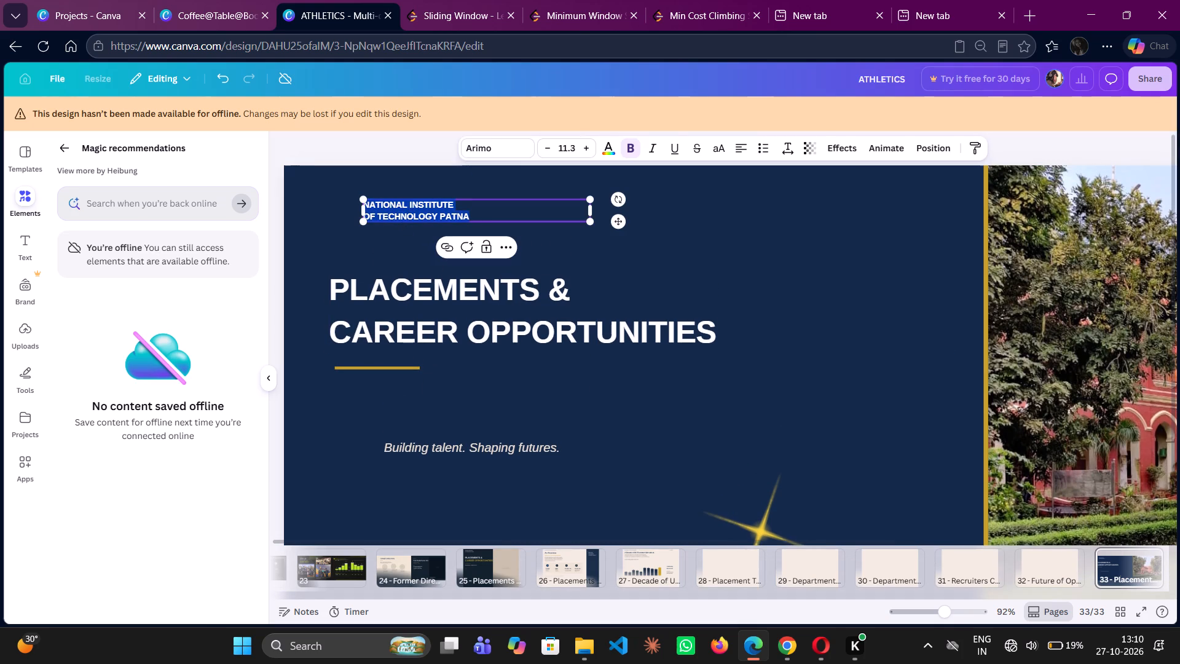
{"action": "left_click", "coordinate": [414, 215]}
{"action": "key", "text": "Left"}
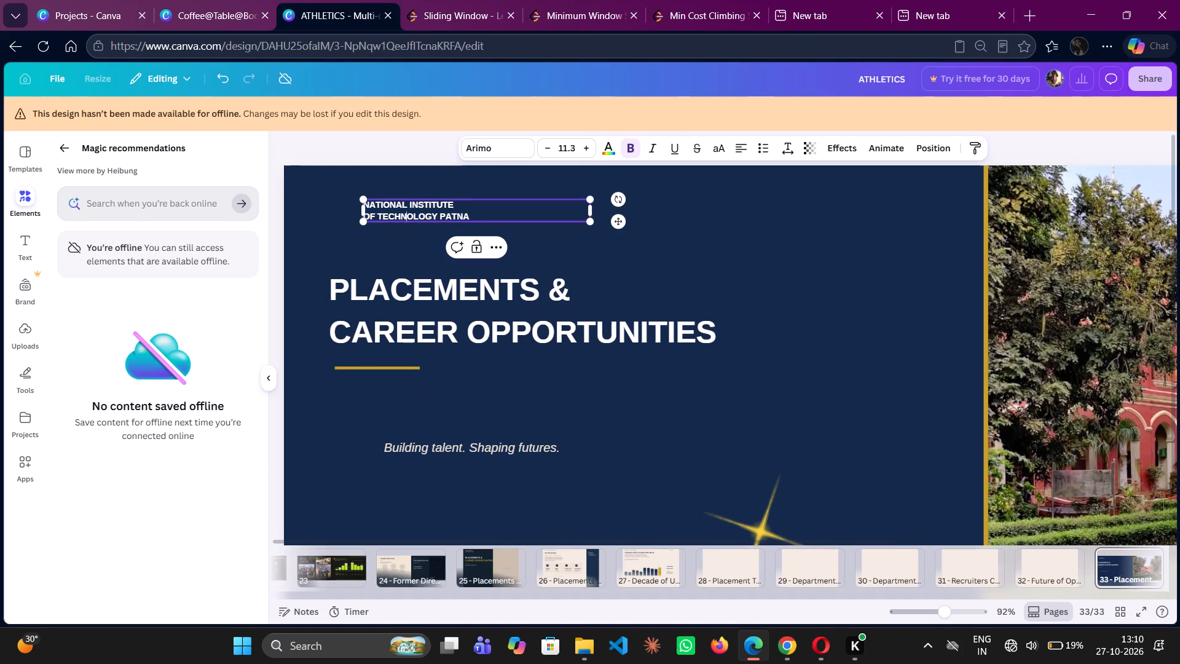
{"action": "key", "text": "Left"}
{"action": "key", "text": "Left"}
{"action": "key", "text": "Left"}
{"action": "key", "text": "Left"}
{"action": "key", "text": "Left"}
{"action": "key", "text": "Left"}
{"action": "key", "text": "Left"}
{"action": "key", "text": "Left"}
{"action": "key", "text": "BackSpace"}
{"action": "key", "text": "space"}
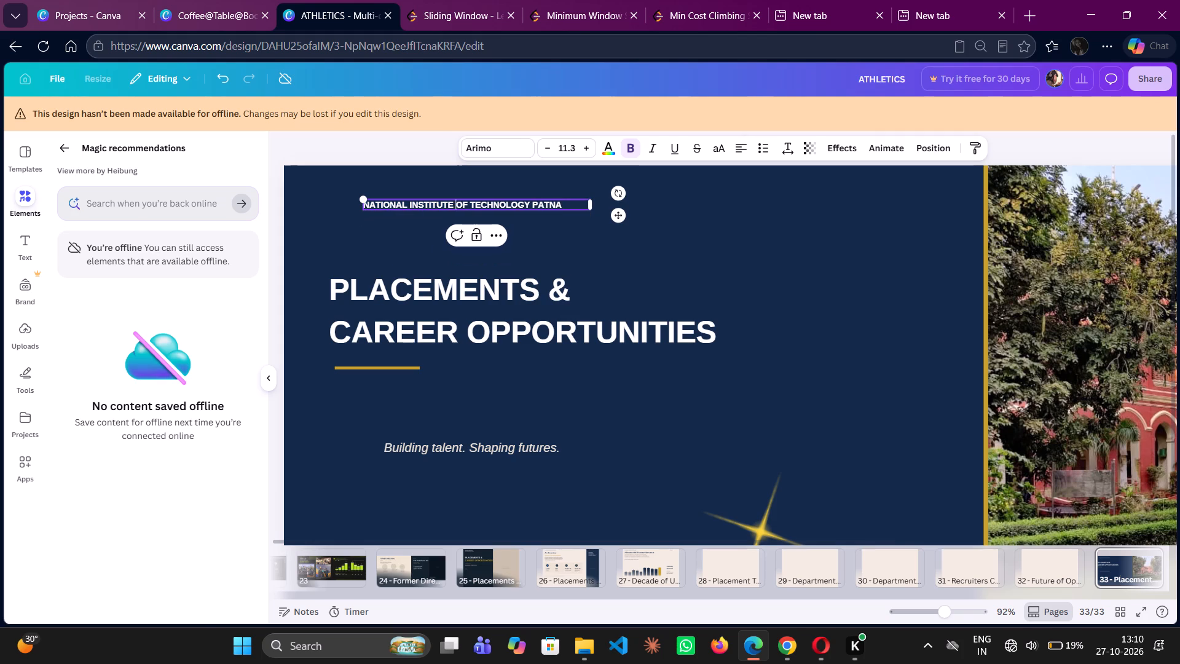
{"action": "left_click", "coordinate": [681, 224]}
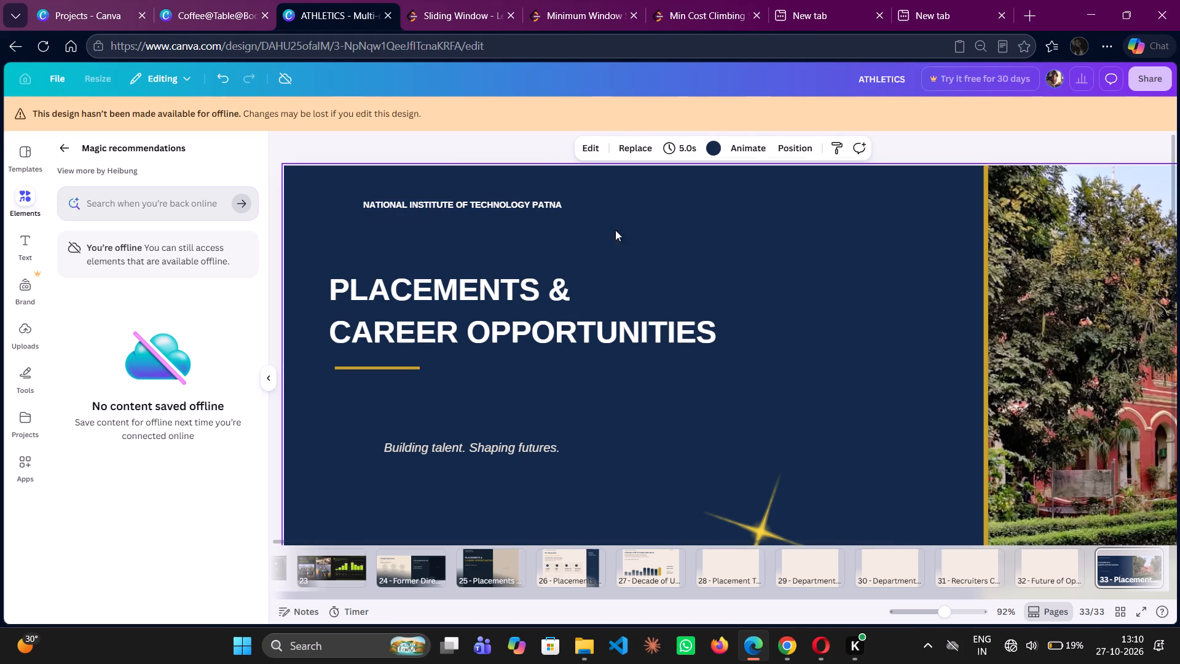
Move the institute name so its start lines up with the gold accent line, slightly higher above the title.
{"action": "left_click", "coordinate": [533, 205]}
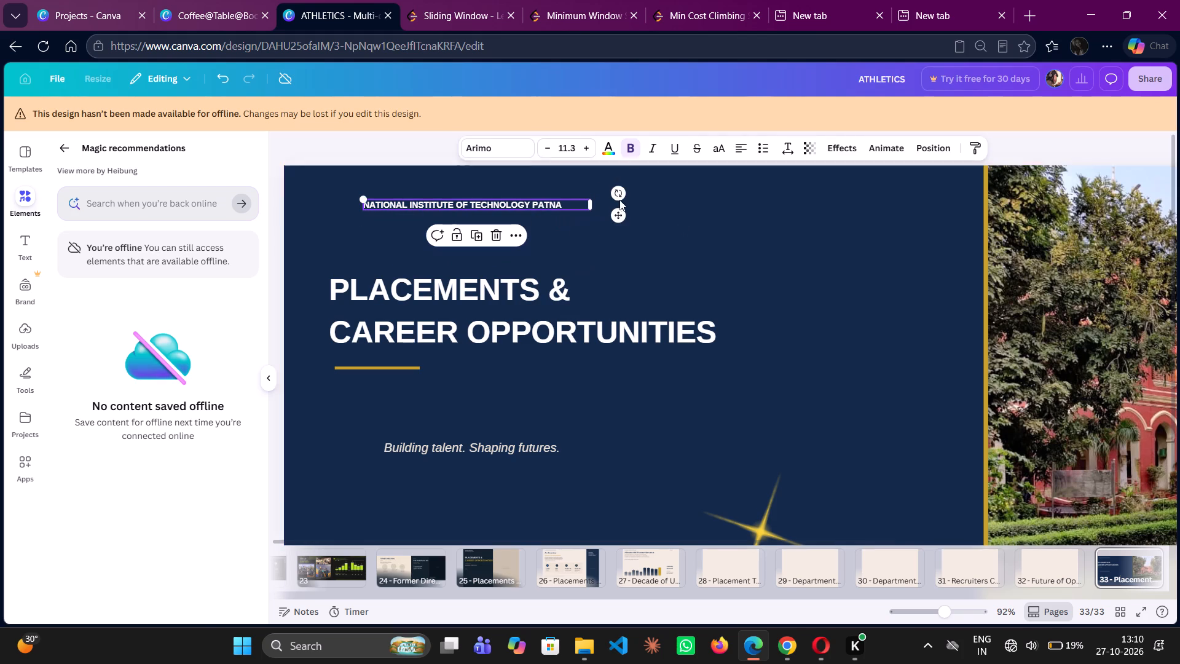
{"action": "left_click_drag", "start_coordinate": [622, 213], "coordinate": [592, 217]}
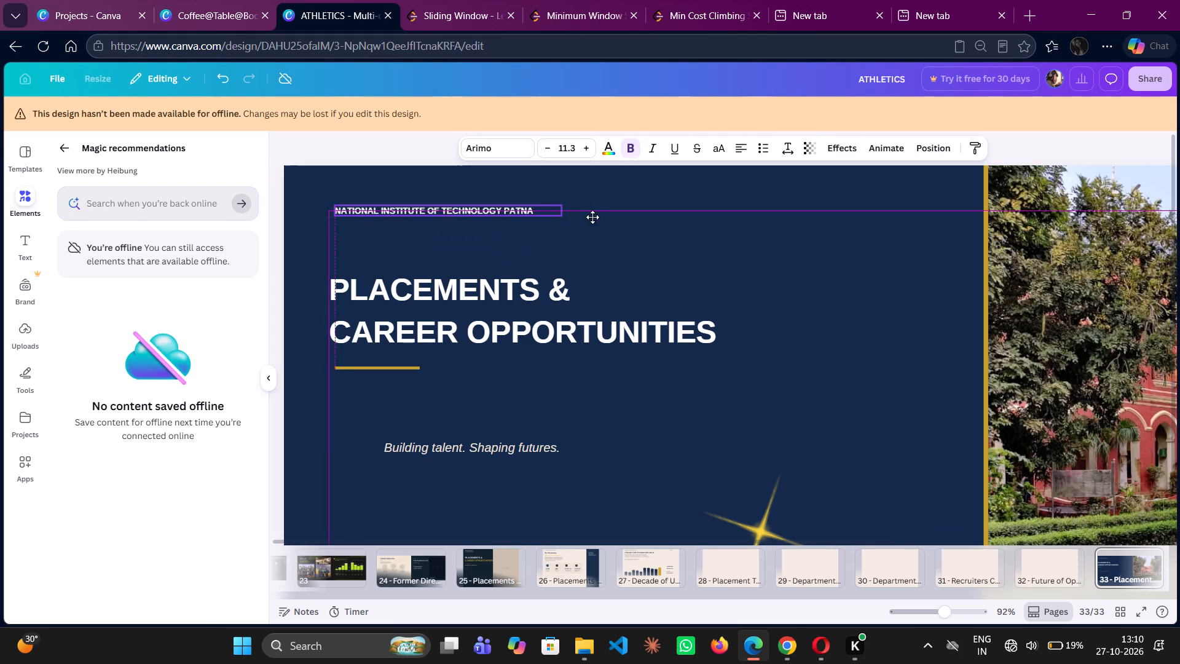
{"action": "left_click_drag", "start_coordinate": [592, 217], "coordinate": [592, 209]}
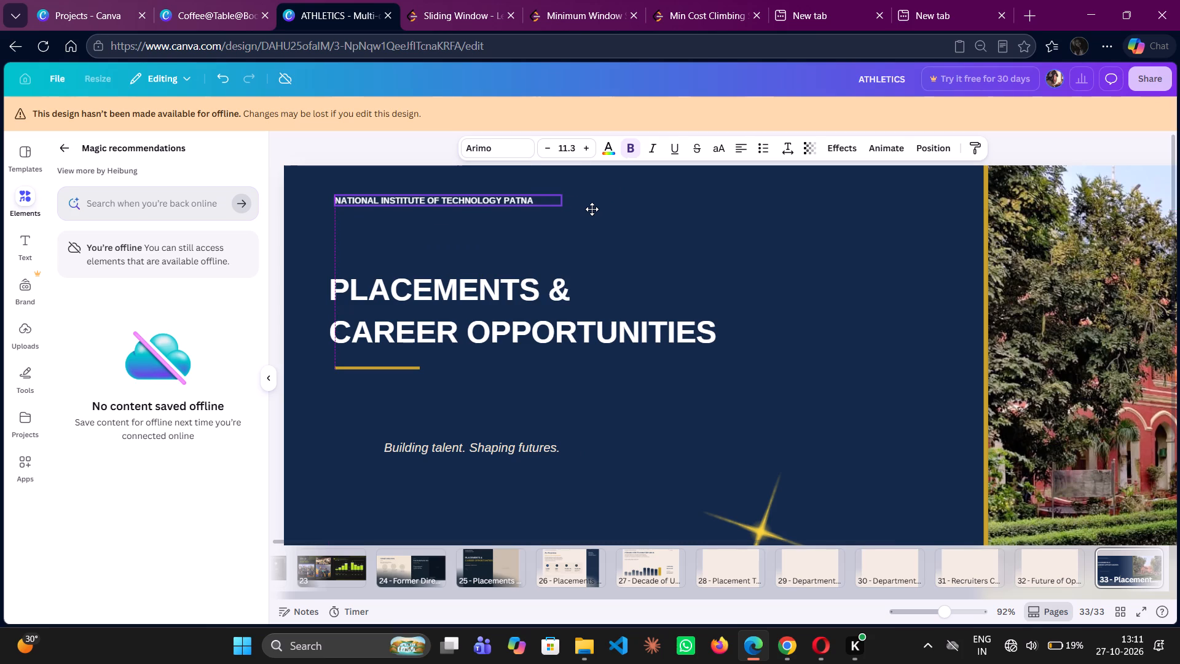
{"action": "left_click_drag", "start_coordinate": [592, 209], "coordinate": [591, 209]}
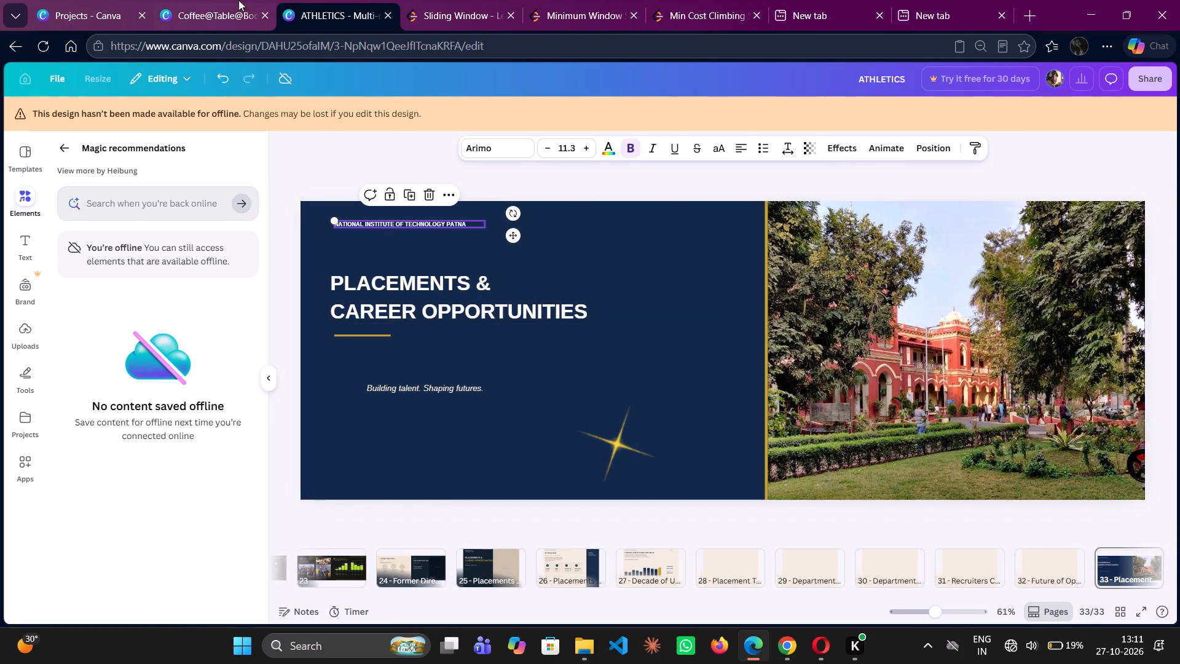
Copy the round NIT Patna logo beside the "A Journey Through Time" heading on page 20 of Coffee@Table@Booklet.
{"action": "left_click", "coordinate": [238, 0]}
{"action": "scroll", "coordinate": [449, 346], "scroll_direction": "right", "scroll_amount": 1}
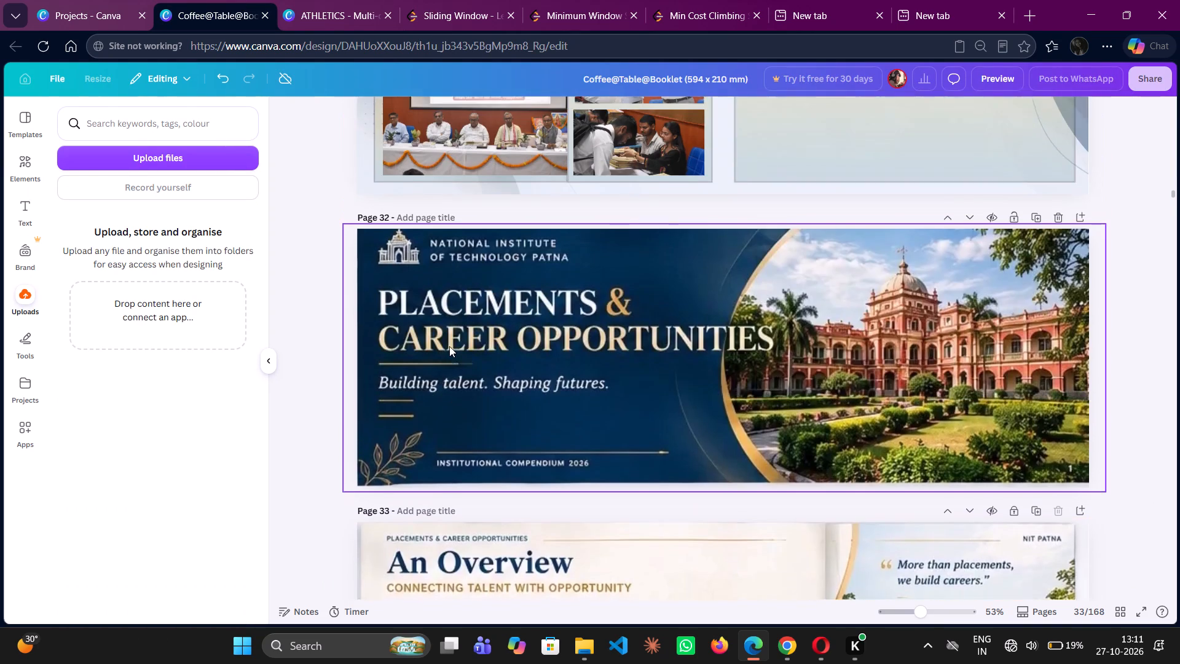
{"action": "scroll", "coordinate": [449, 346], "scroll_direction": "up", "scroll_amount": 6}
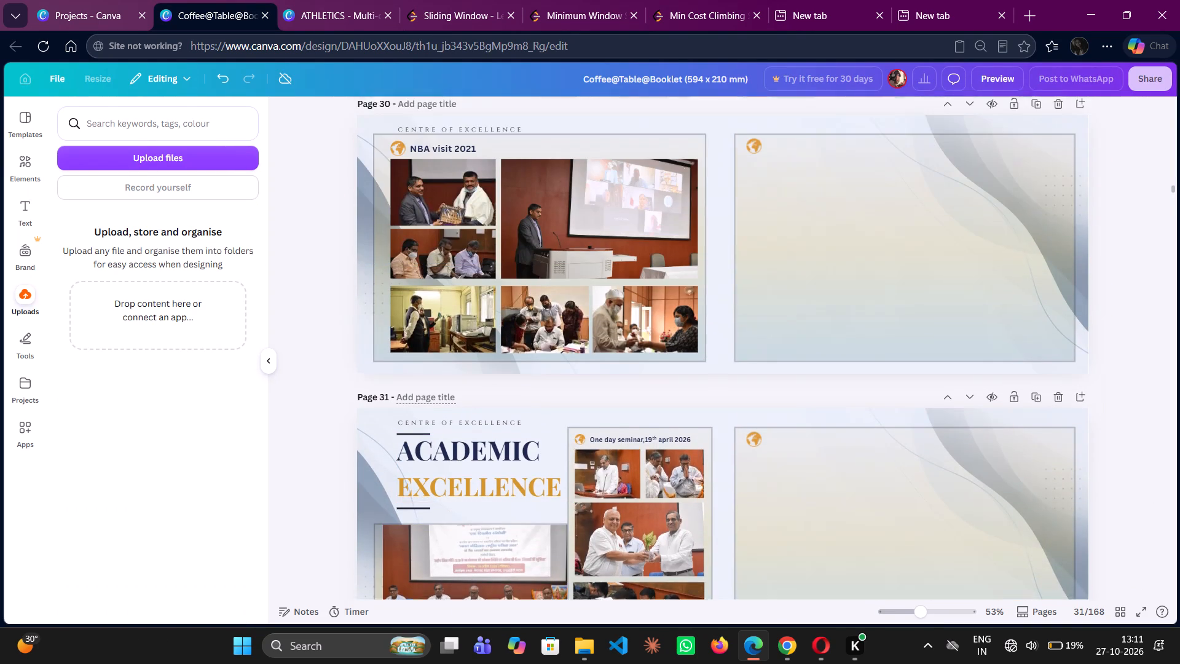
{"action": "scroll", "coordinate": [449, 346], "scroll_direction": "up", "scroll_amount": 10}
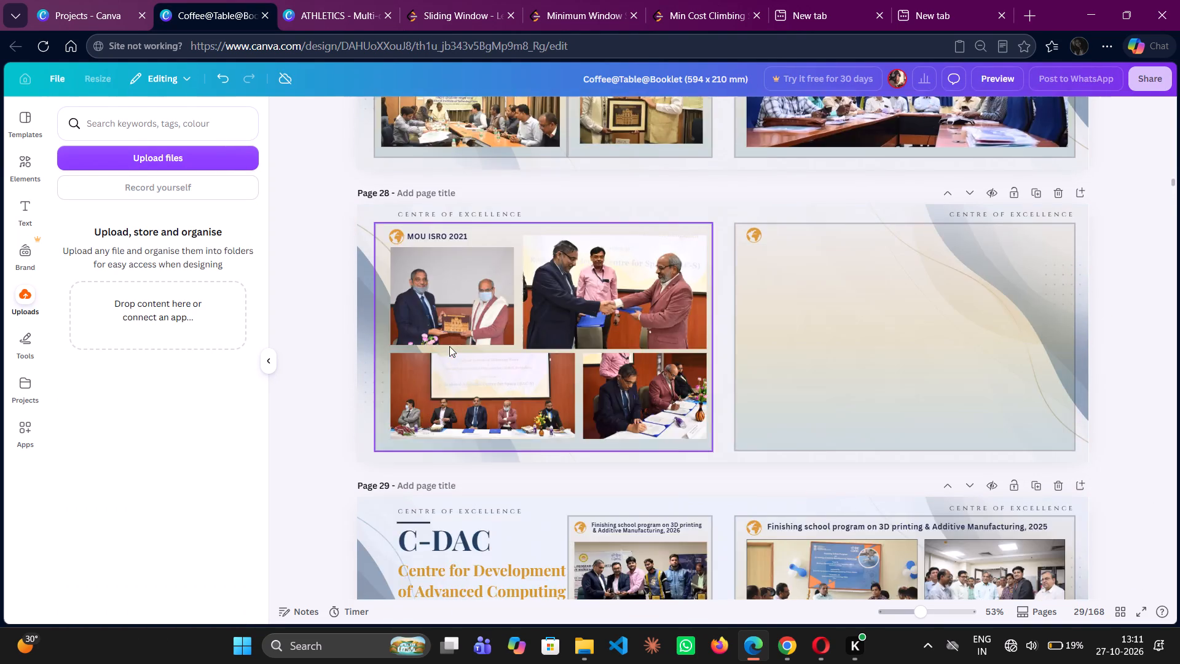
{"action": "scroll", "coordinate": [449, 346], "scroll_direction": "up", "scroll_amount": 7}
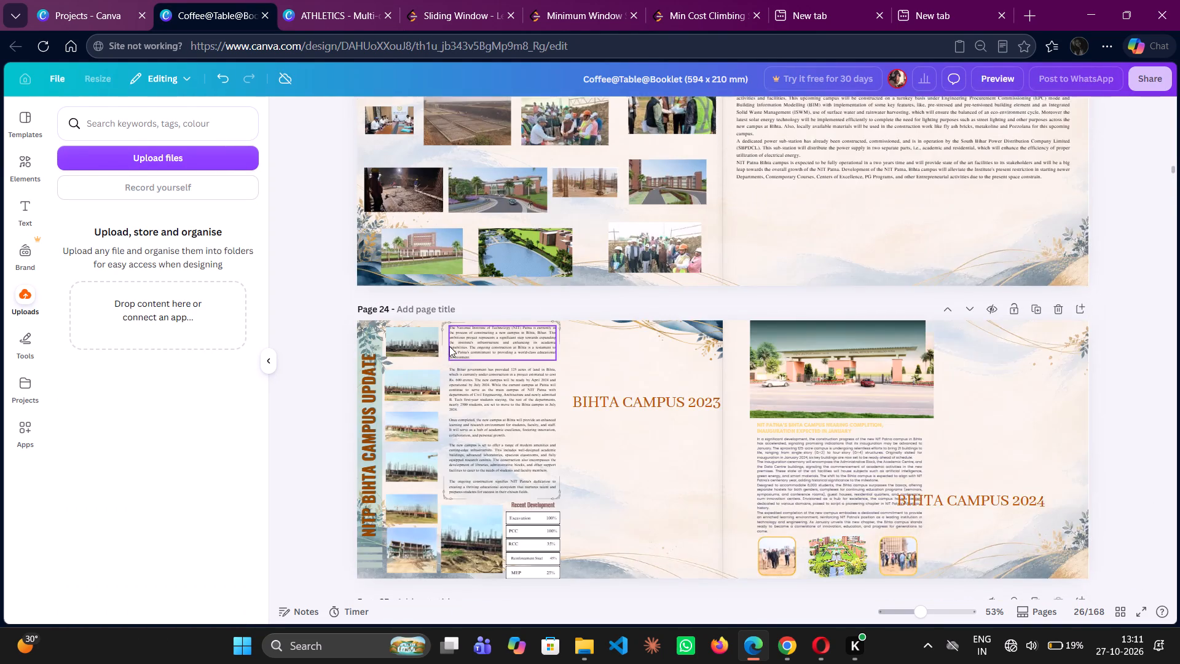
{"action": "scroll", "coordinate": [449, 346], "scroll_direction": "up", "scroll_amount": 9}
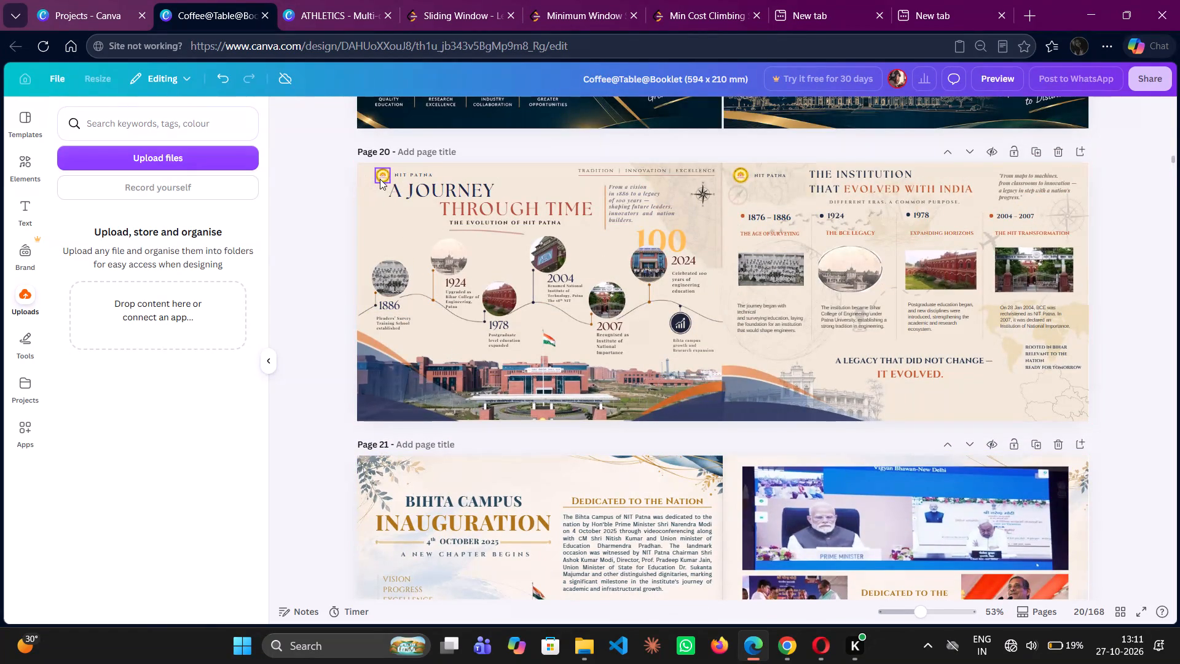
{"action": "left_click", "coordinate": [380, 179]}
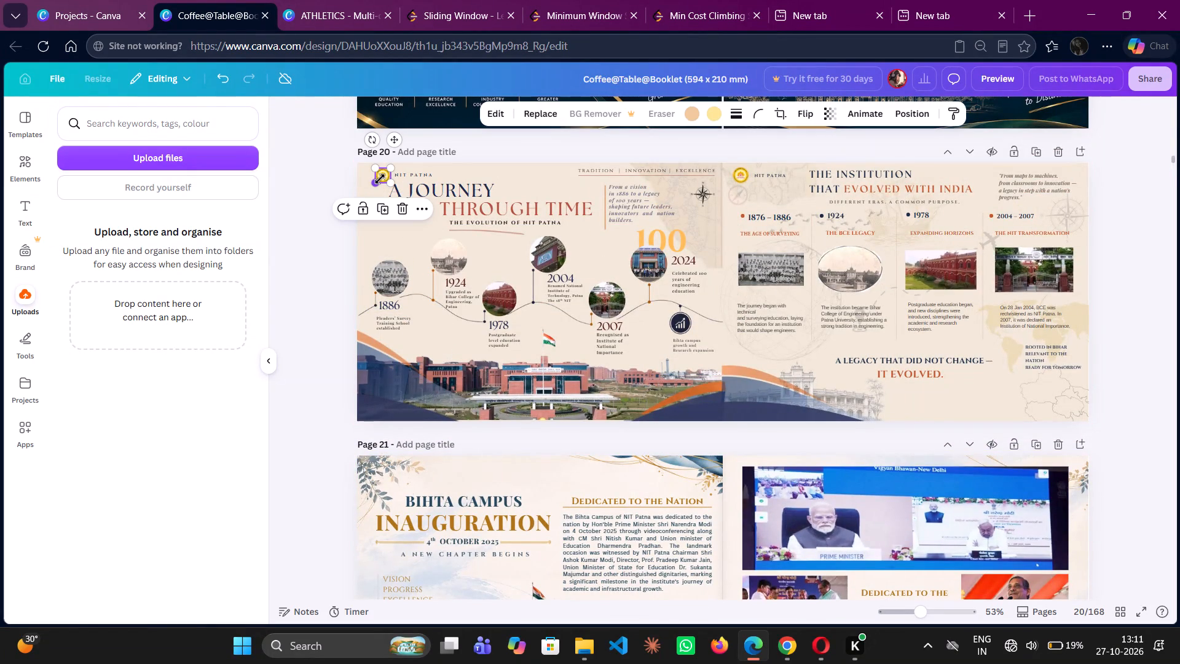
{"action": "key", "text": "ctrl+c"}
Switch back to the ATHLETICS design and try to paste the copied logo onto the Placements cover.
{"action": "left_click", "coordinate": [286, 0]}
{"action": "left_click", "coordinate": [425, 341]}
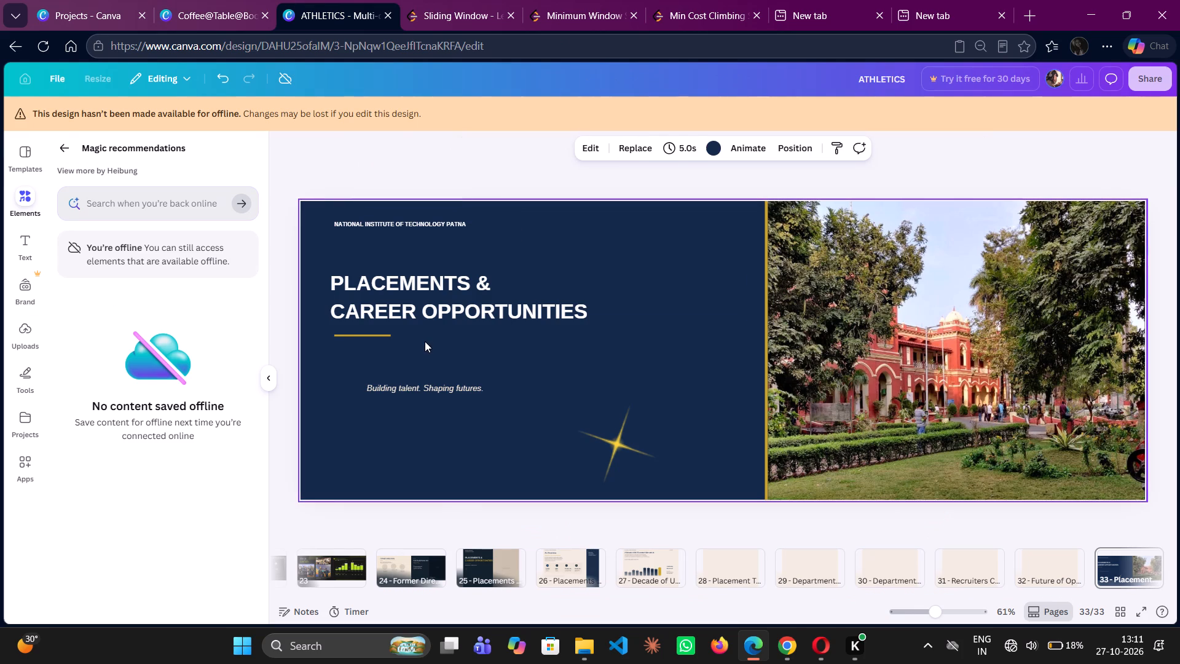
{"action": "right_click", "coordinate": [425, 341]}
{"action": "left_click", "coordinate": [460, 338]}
Nudge the institute name slightly down, keeping it aligned with the start of the gold accent line.
{"action": "left_click", "coordinate": [412, 220]}
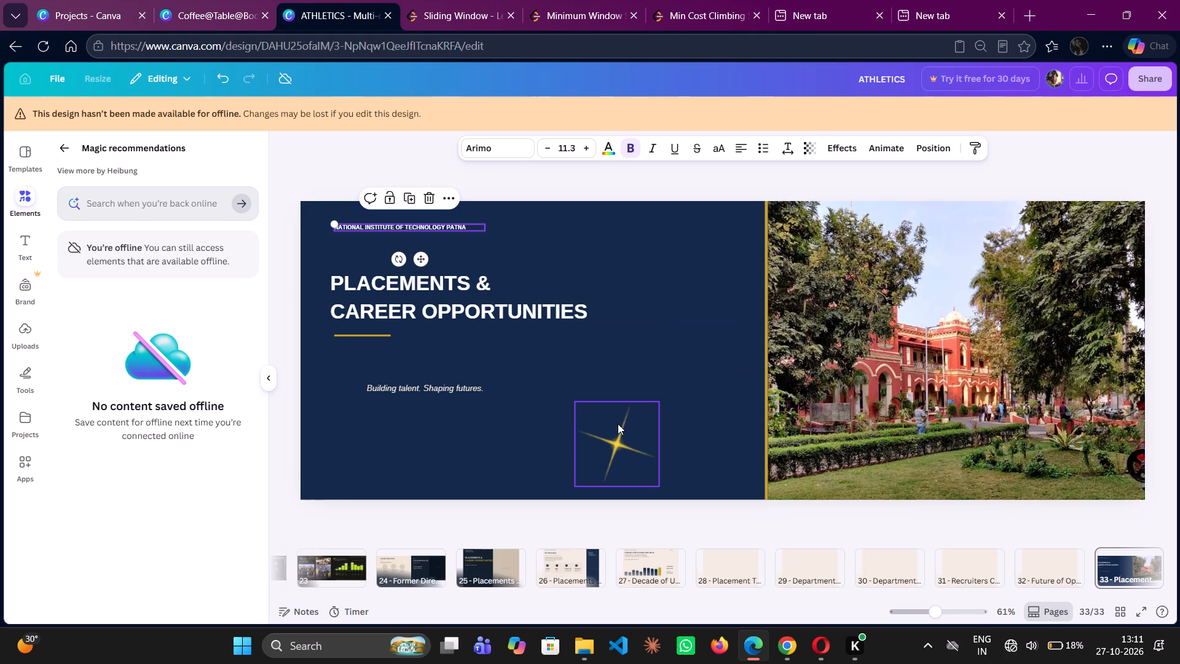
Set the gold star sparkle's transparency to 51.
{"action": "left_click", "coordinate": [629, 437]}
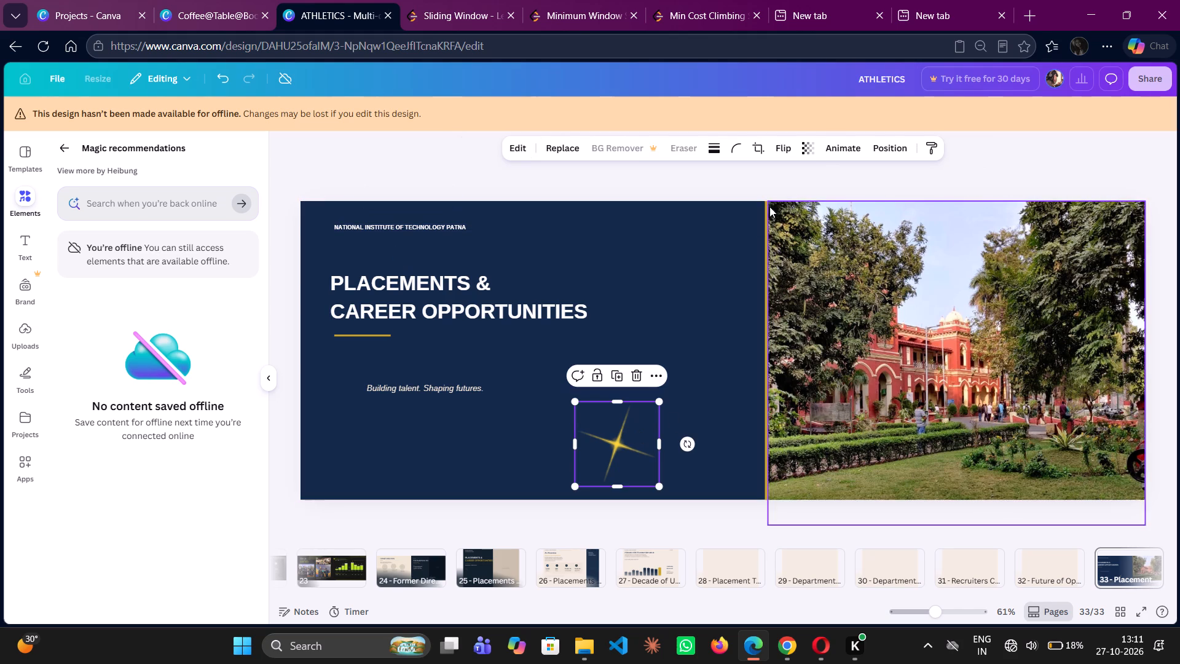
{"action": "left_click", "coordinate": [808, 152]}
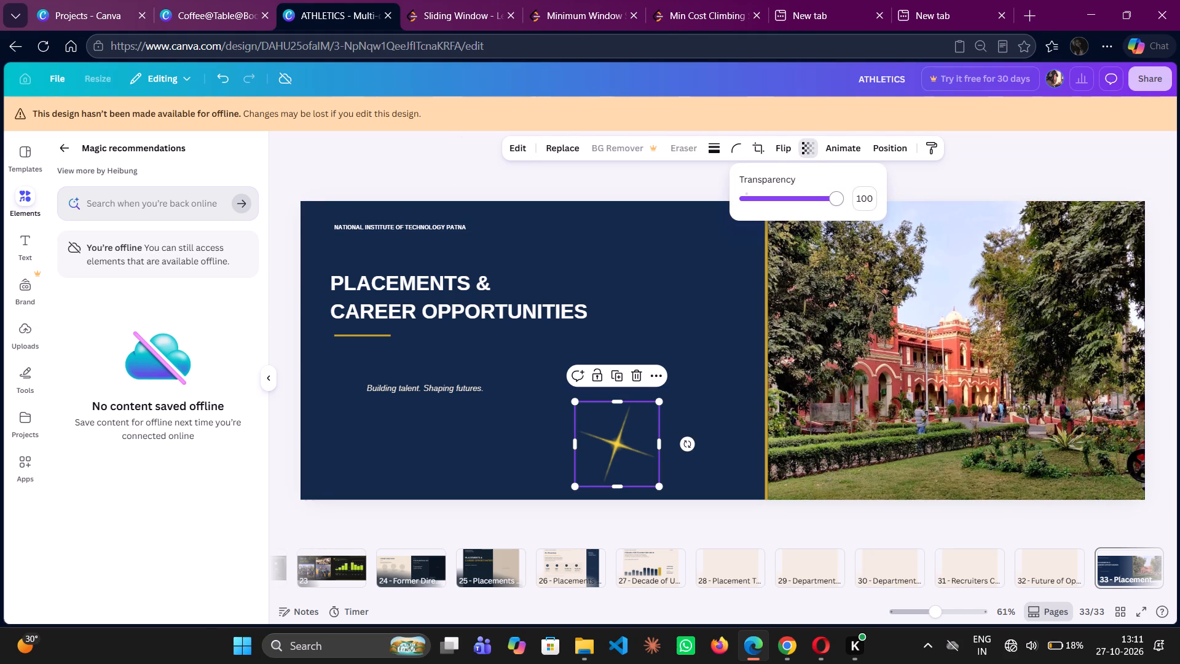
{"action": "left_click_drag", "start_coordinate": [835, 210], "coordinate": [803, 213]}
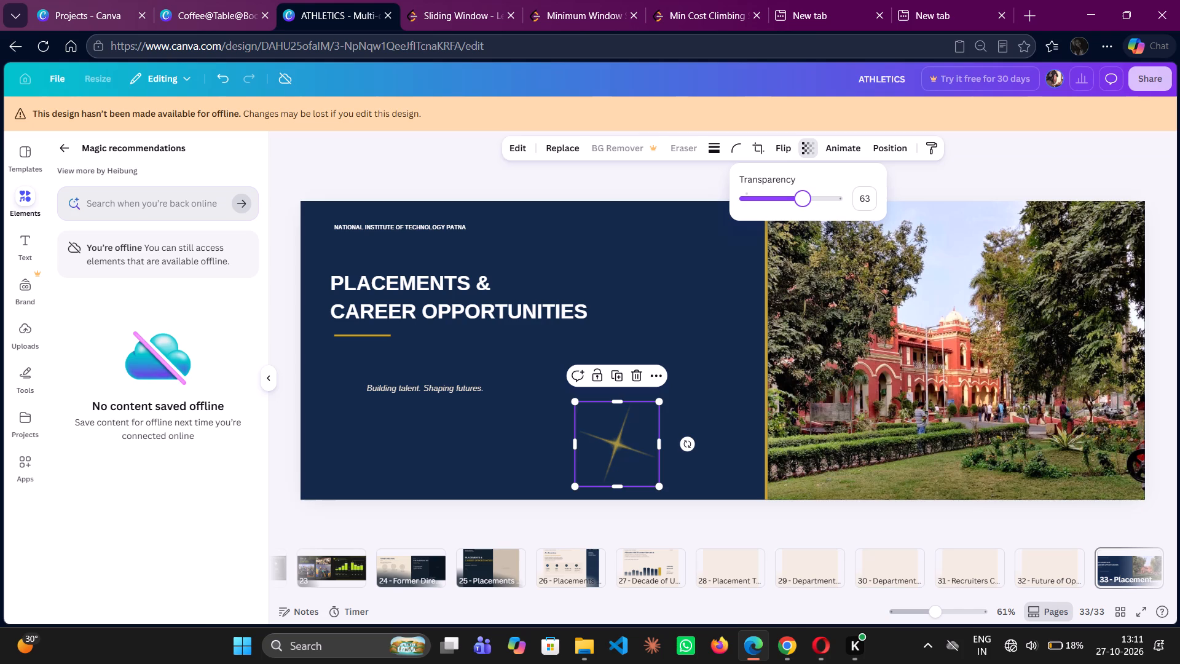
{"action": "left_click_drag", "start_coordinate": [803, 213], "coordinate": [732, 224]}
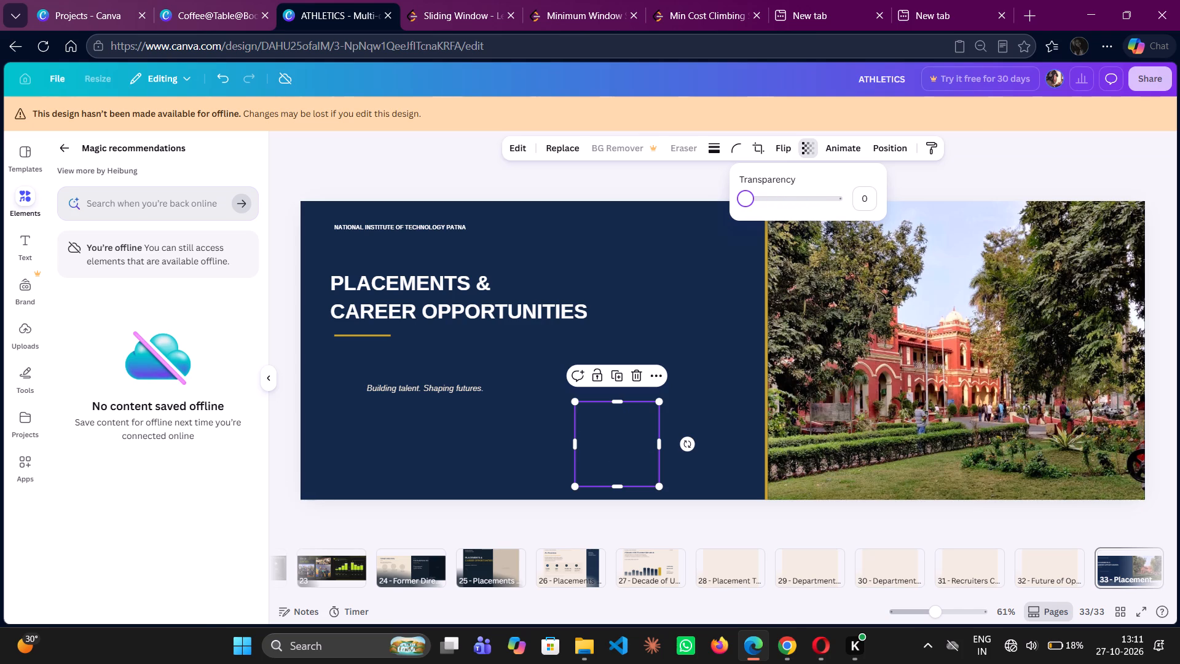
{"action": "left_click_drag", "start_coordinate": [732, 224], "coordinate": [799, 217]}
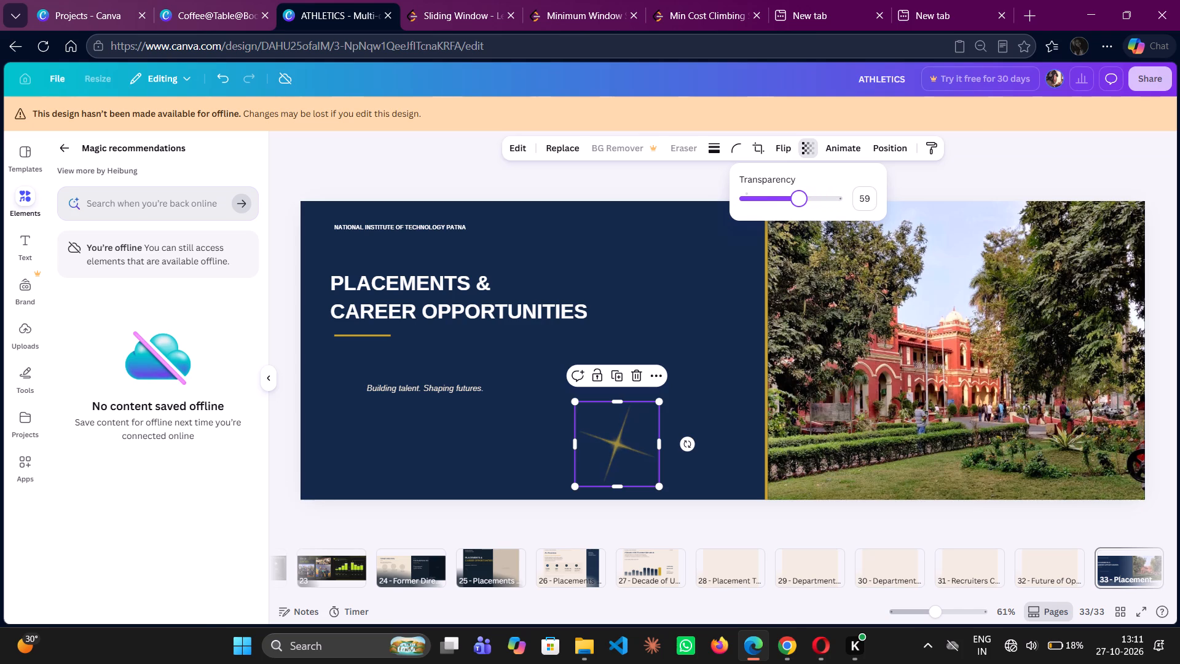
{"action": "left_click_drag", "start_coordinate": [799, 217], "coordinate": [792, 217]}
Scale the gold star sparkle down to about four-fifths of its size, keeping its lower corner nearest the tagline fixed.
{"action": "left_click_drag", "start_coordinate": [657, 400], "coordinate": [647, 426]}
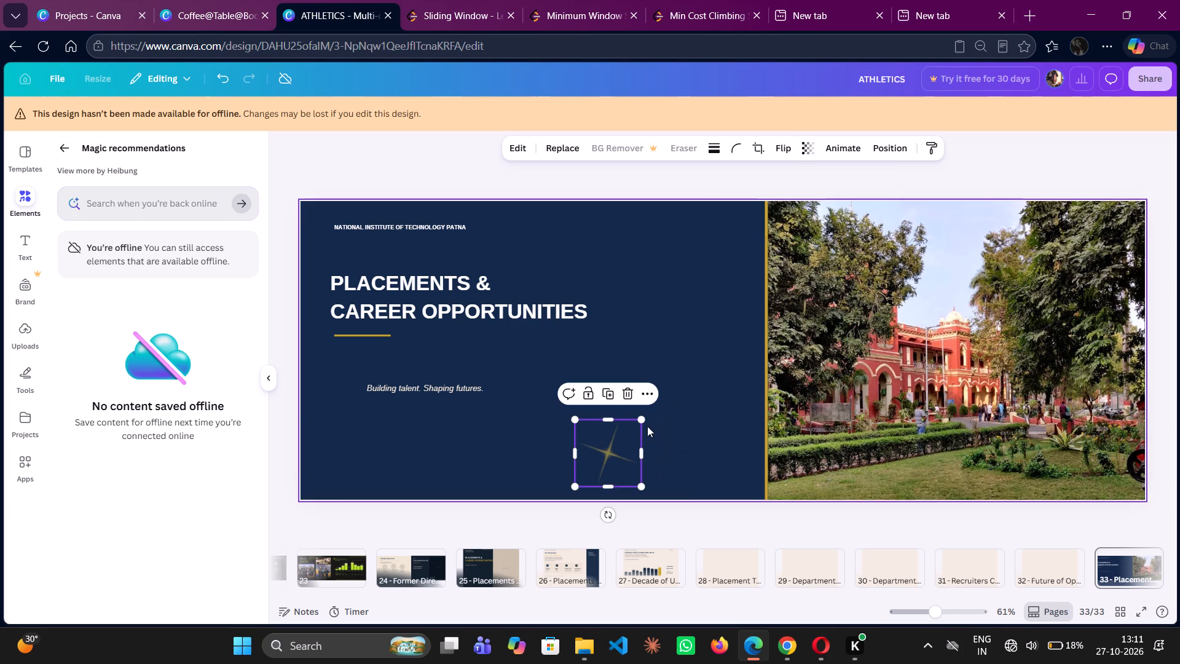
{"action": "left_click", "coordinate": [694, 510]}
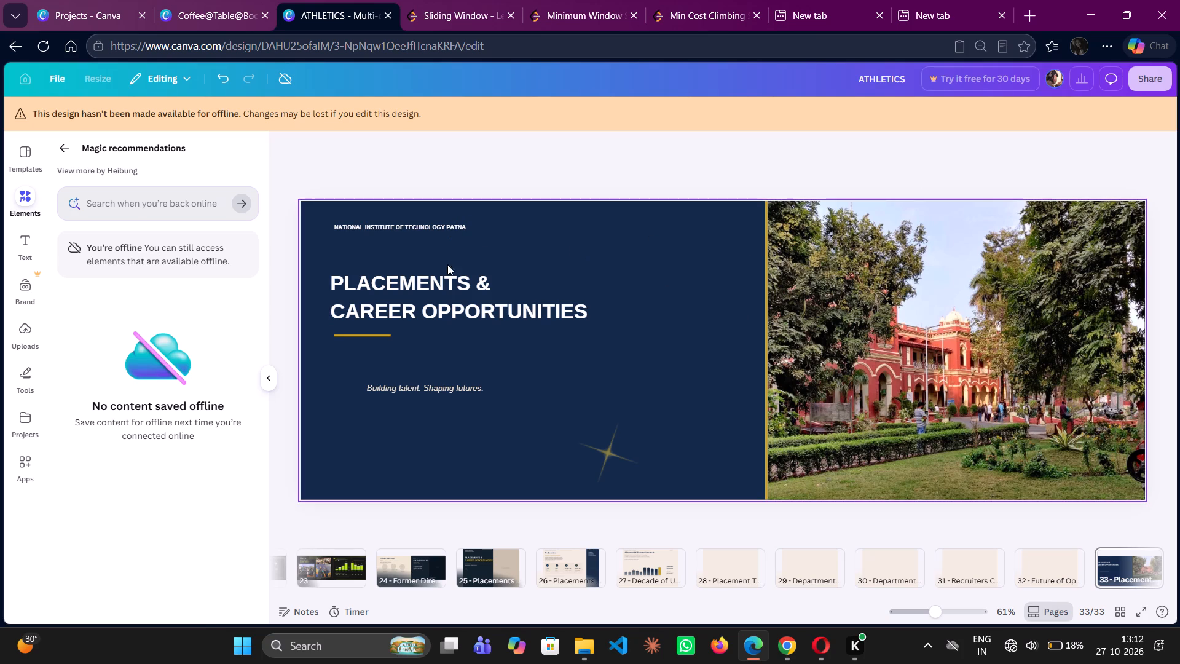
Move the tagline to line up with the start of the title, evenly spaced at 115 between the title and the gold star sparkle.
{"action": "left_click_drag", "start_coordinate": [431, 389], "coordinate": [395, 371]}
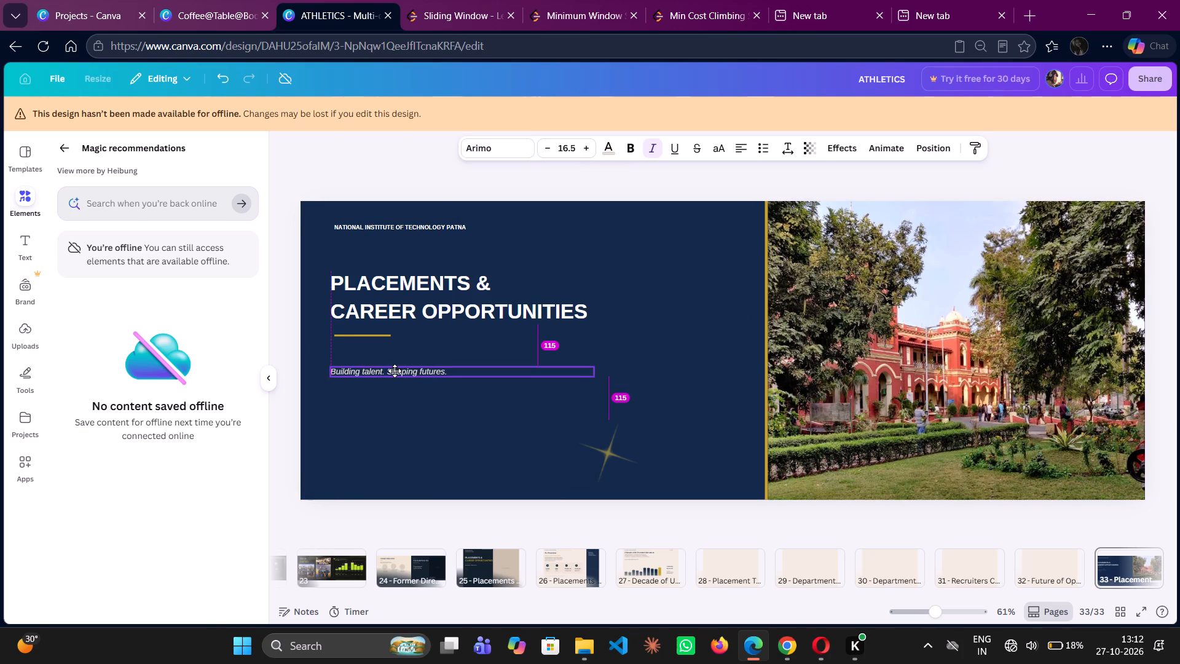
{"action": "left_click_drag", "start_coordinate": [395, 371], "coordinate": [393, 371]}
{"action": "left_click_drag", "start_coordinate": [393, 371], "coordinate": [396, 371]}
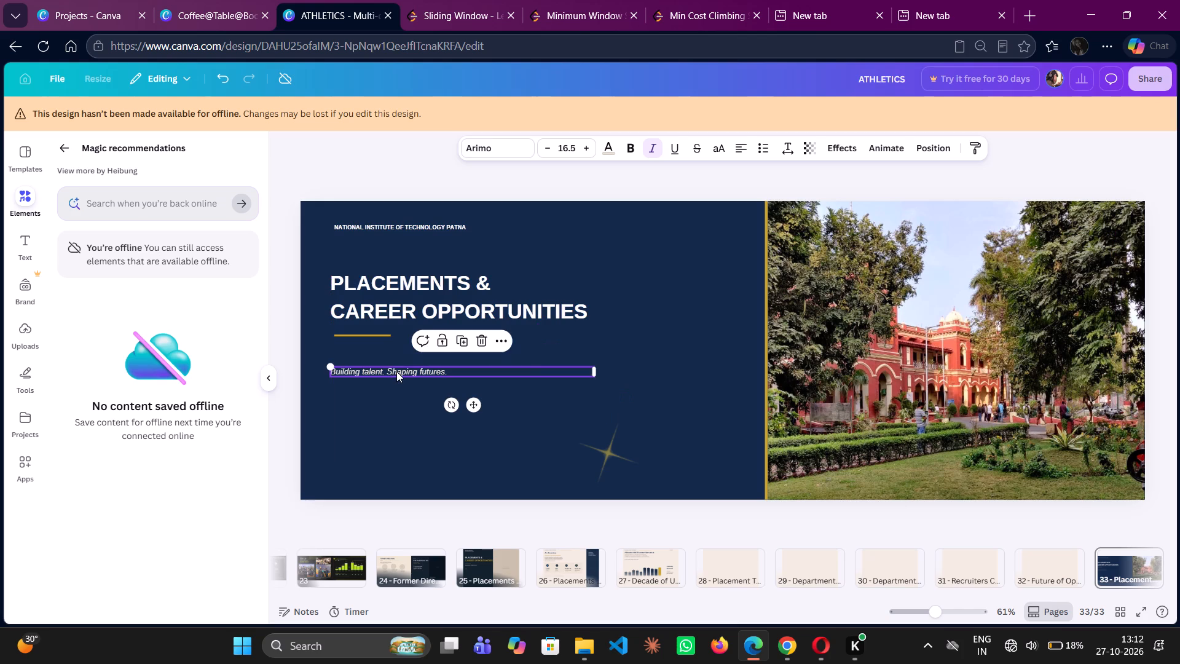
{"action": "left_click", "coordinate": [414, 412]}
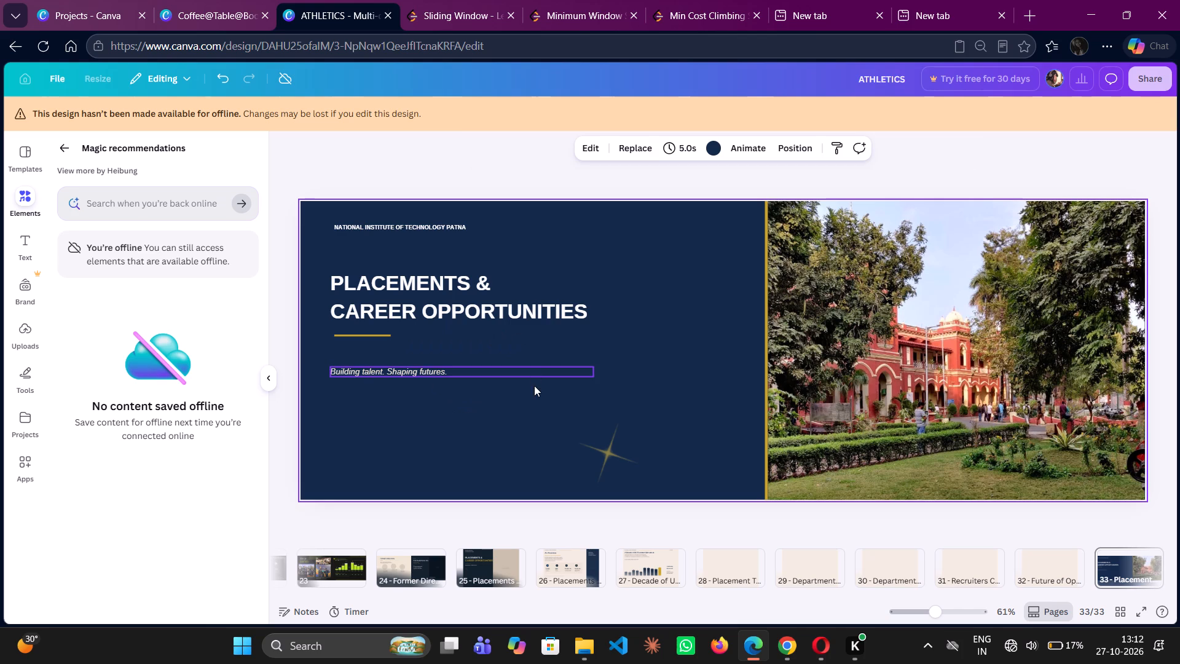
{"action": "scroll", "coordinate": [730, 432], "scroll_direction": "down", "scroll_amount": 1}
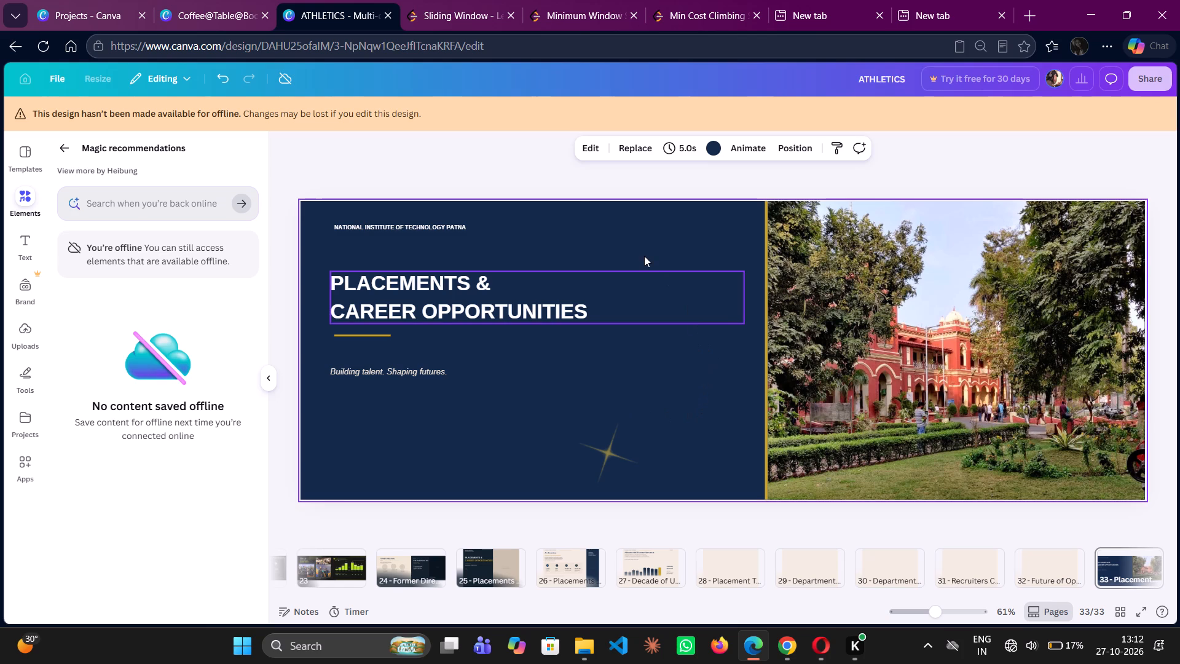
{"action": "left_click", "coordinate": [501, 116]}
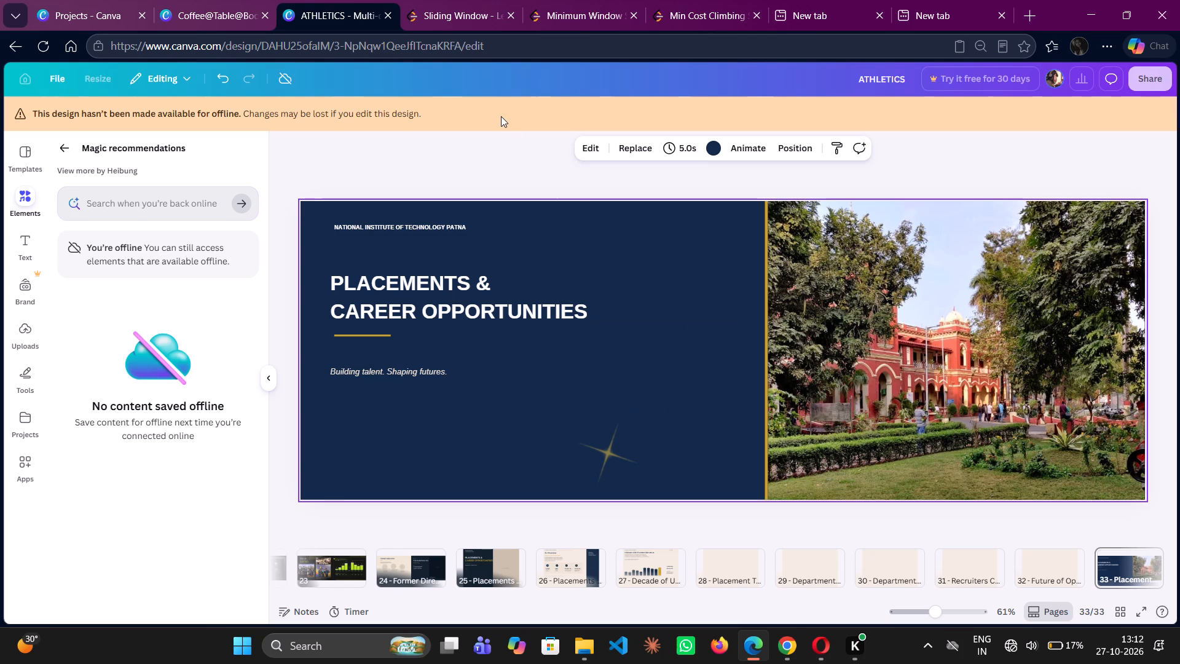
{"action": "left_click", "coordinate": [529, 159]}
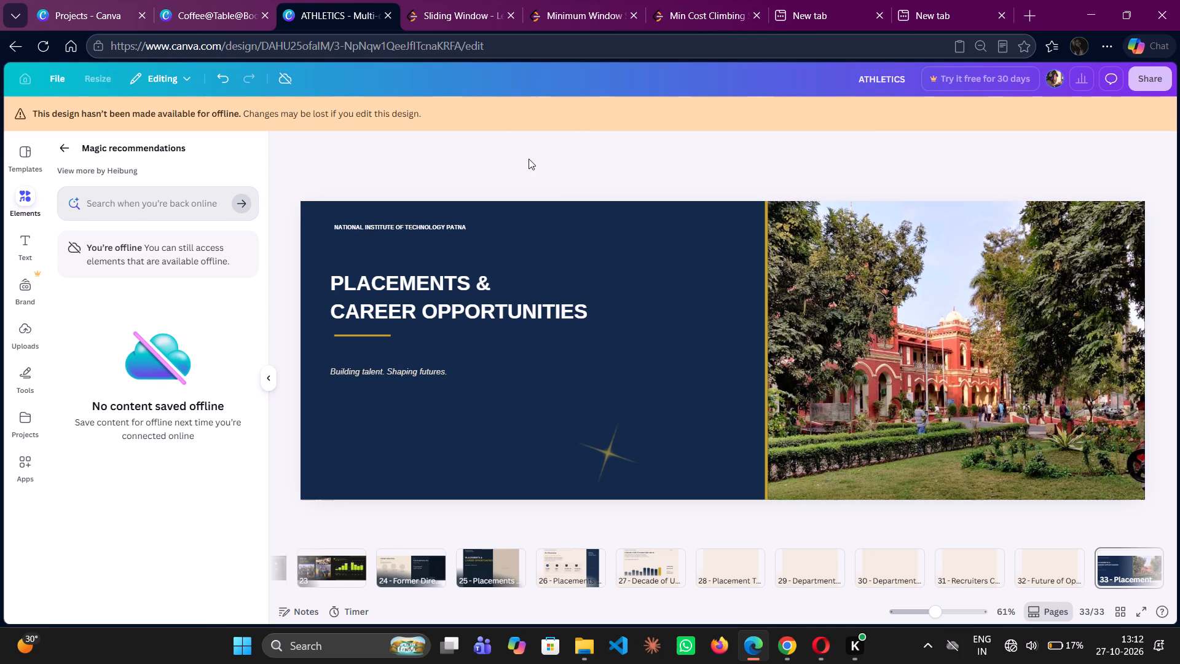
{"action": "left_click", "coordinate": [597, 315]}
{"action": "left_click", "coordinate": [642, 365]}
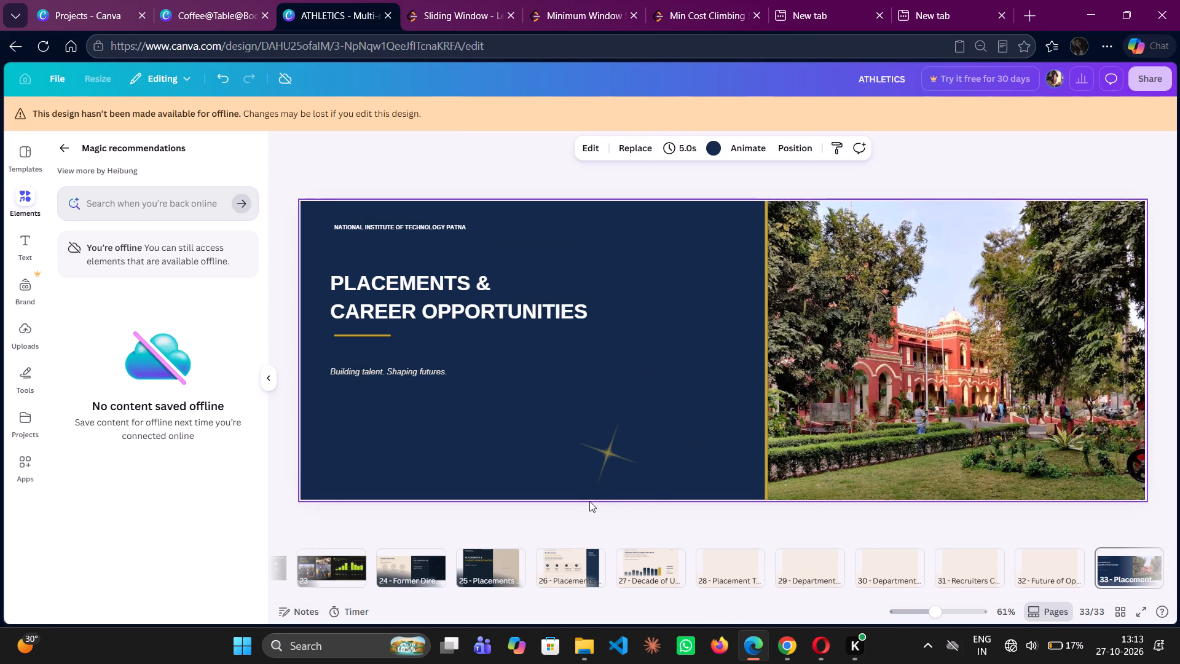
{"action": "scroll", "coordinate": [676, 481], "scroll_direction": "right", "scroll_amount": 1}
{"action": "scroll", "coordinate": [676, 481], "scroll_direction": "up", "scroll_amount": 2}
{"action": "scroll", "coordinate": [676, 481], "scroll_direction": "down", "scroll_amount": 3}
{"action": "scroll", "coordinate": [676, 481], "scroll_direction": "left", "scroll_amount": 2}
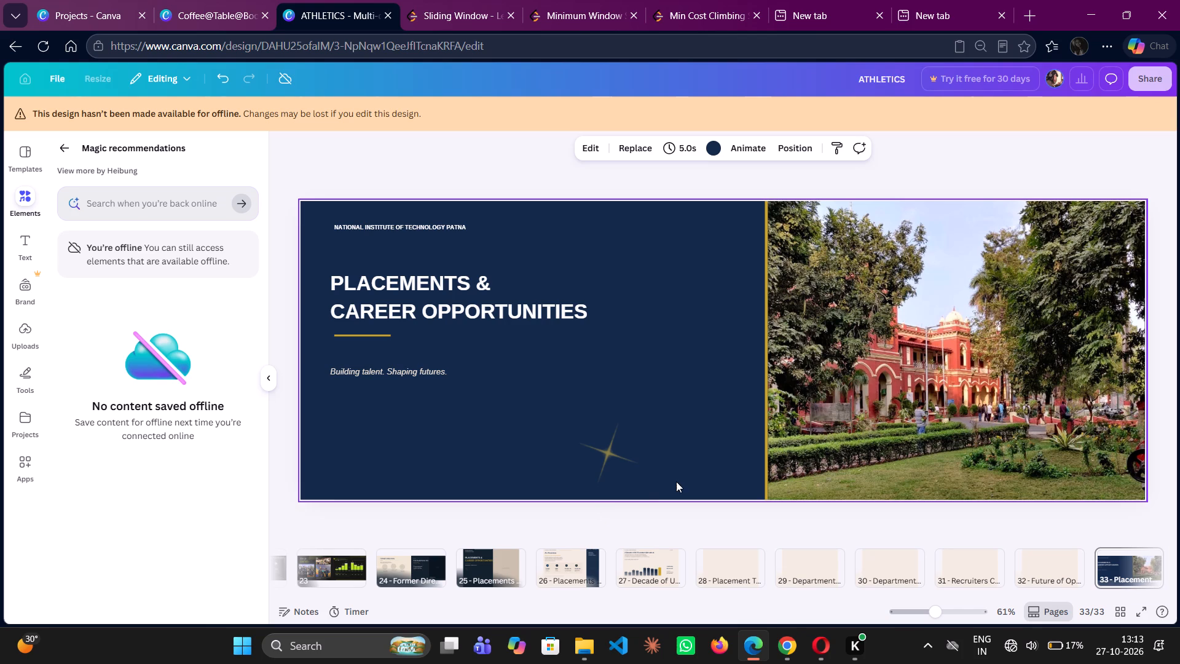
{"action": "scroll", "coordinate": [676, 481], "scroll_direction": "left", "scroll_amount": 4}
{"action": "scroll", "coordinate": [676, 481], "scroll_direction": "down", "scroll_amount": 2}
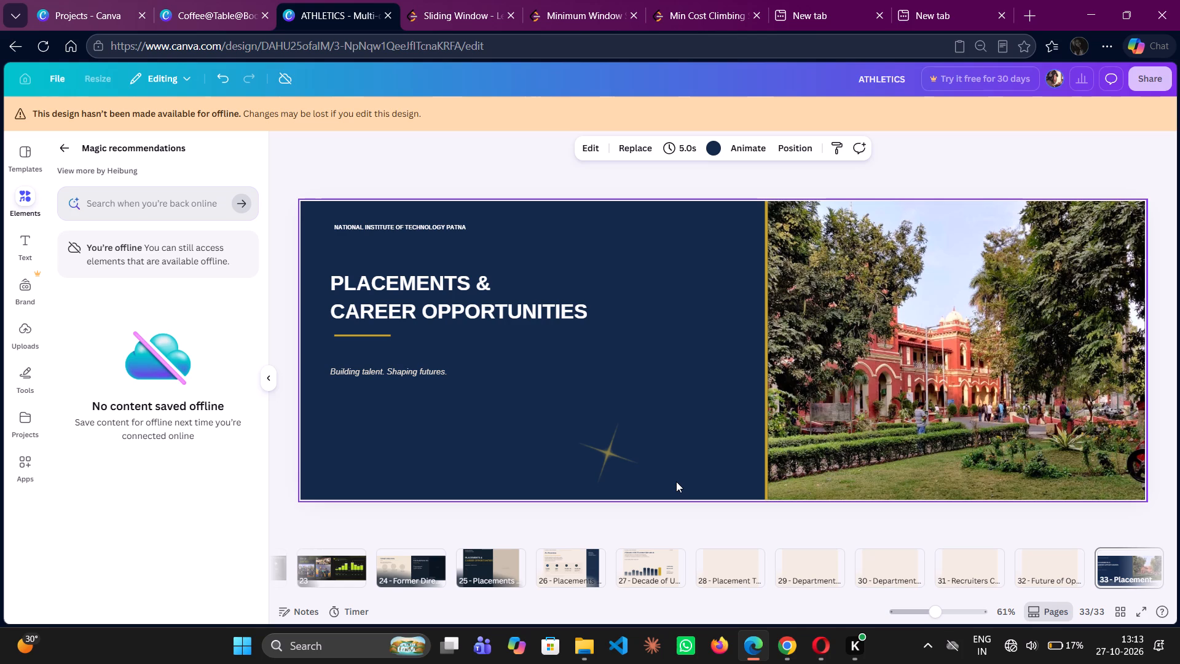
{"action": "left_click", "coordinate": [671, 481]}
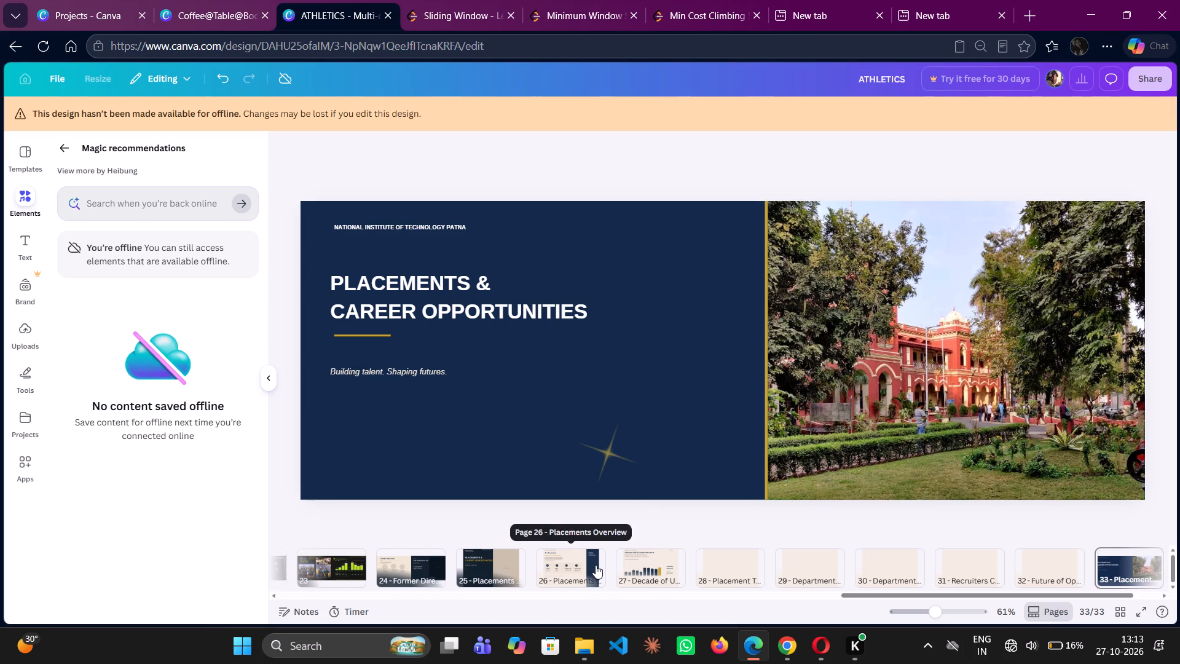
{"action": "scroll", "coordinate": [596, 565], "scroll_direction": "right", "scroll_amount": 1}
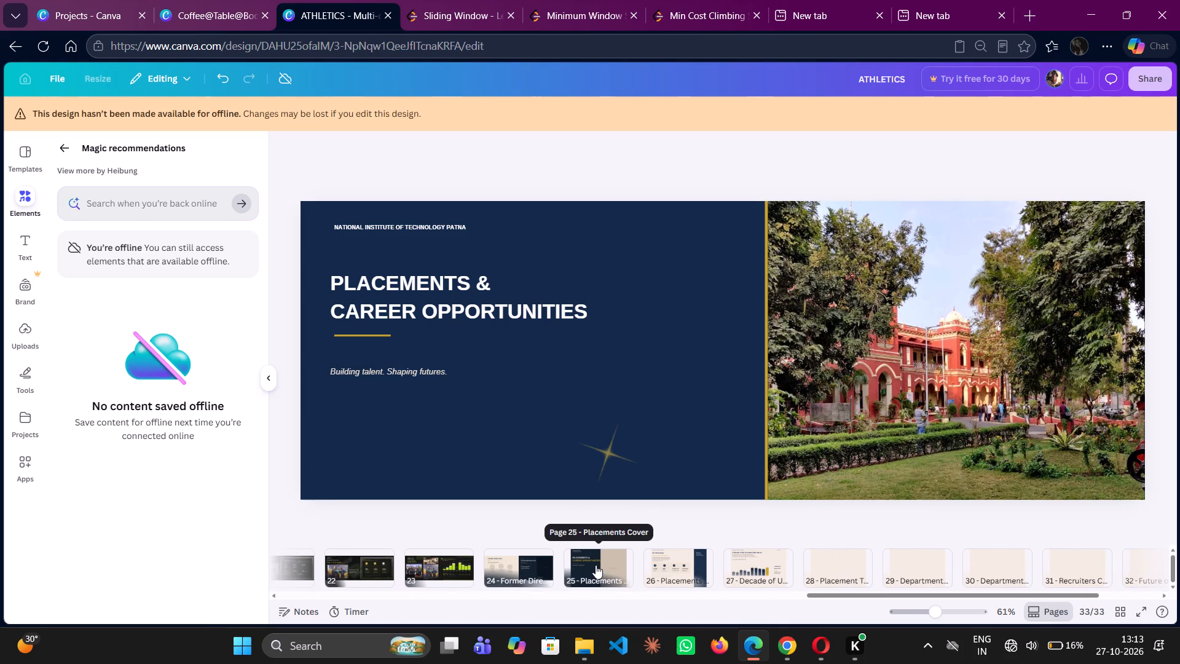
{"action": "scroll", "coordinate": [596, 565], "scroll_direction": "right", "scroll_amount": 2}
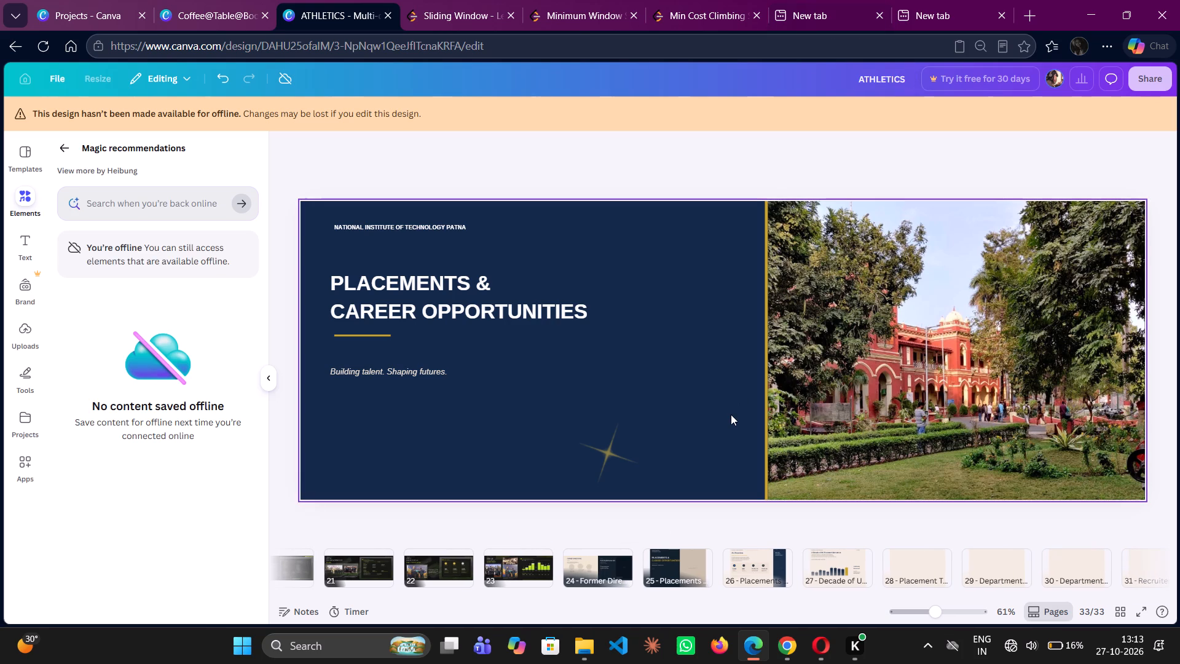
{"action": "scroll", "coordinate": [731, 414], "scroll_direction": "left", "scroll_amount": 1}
Nudge the institute name slightly down toward the title, keeping it aligned with the start of the gold accent line.
{"action": "left_click_drag", "start_coordinate": [435, 225], "coordinate": [435, 232]}
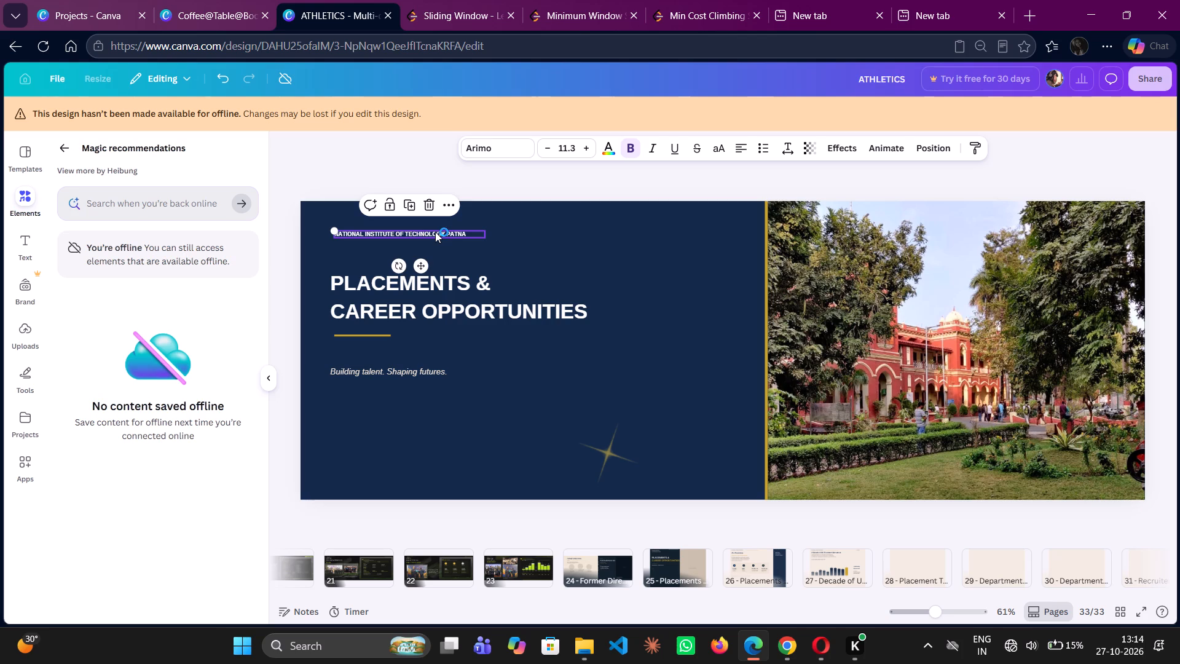
Open the Wi-Fi network list in the system quick settings and repeatedly rescan for available networks to get back online.
{"action": "left_click", "coordinate": [1031, 663]}
{"action": "left_click", "coordinate": [950, 355]}
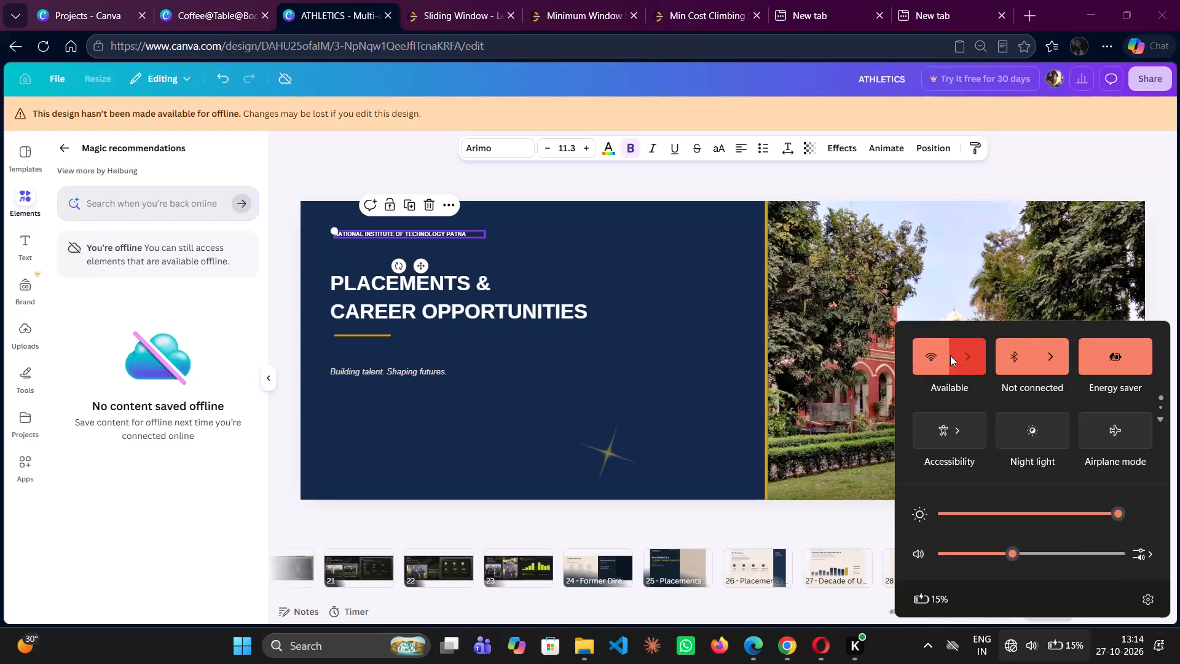
{"action": "scroll", "coordinate": [921, 427], "scroll_direction": "up", "scroll_amount": 2}
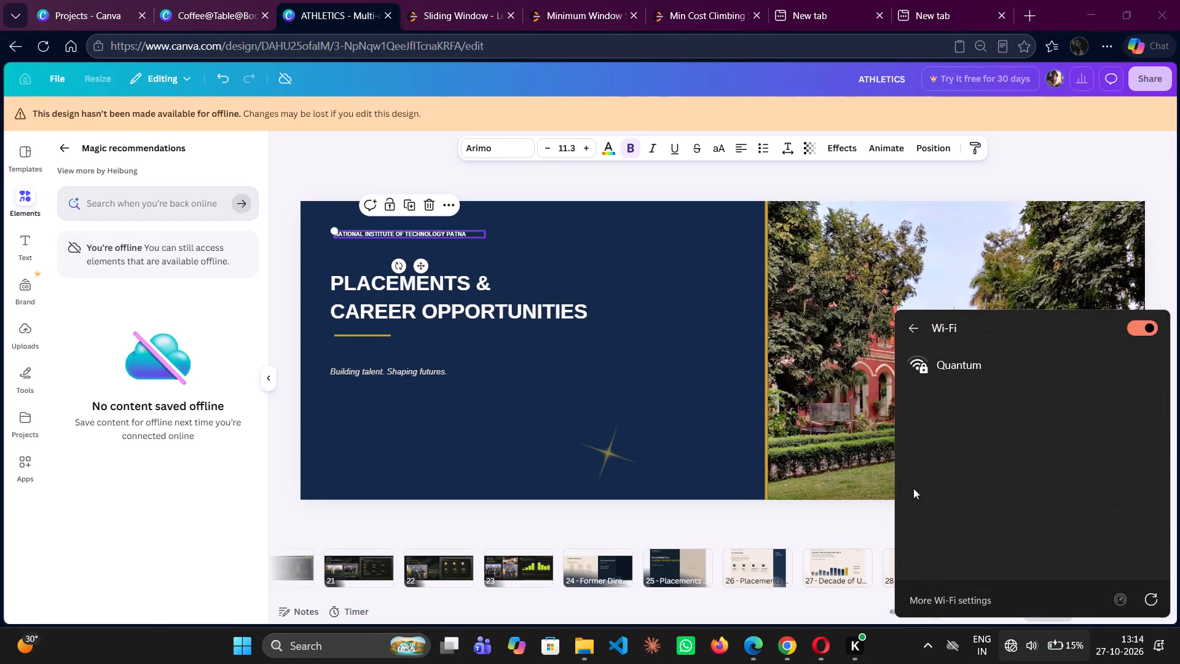
{"action": "left_click", "coordinate": [1144, 600]}
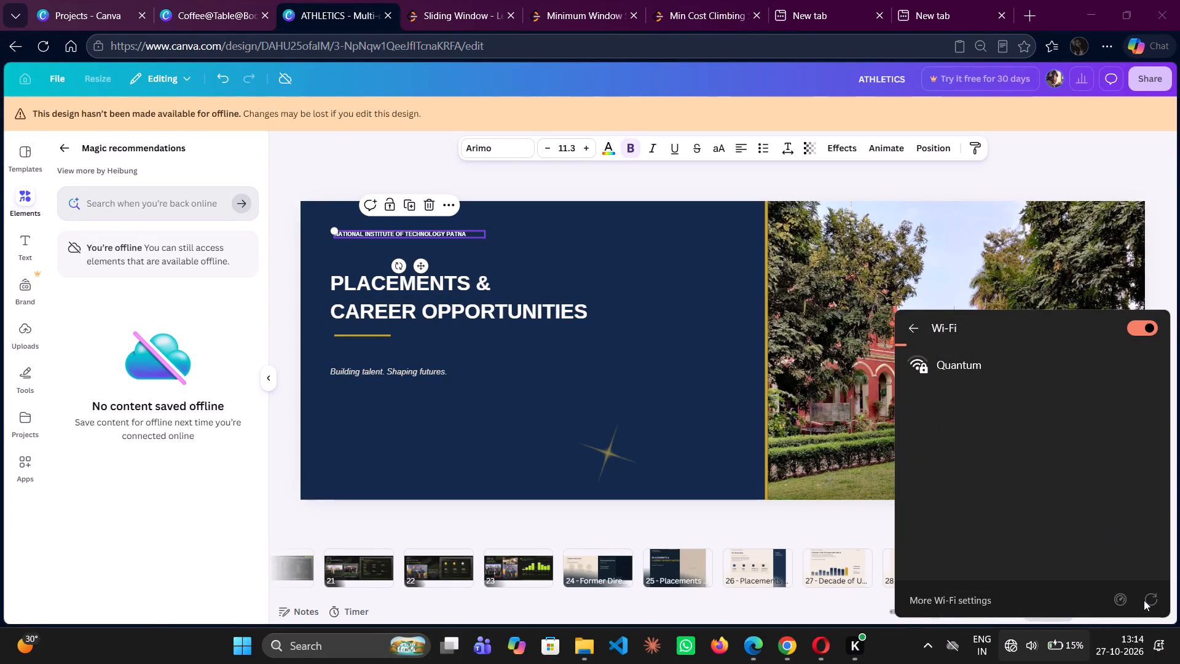
{"action": "scroll", "coordinate": [1131, 505], "scroll_direction": "up", "scroll_amount": 2}
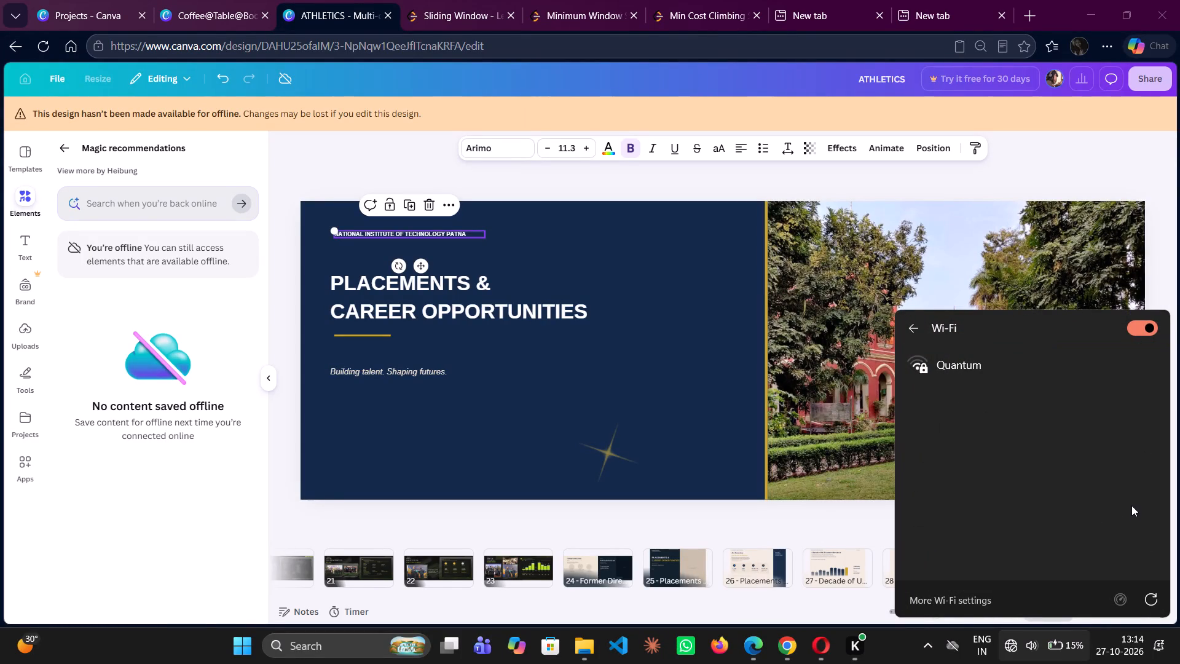
{"action": "scroll", "coordinate": [1131, 505], "scroll_direction": "up", "scroll_amount": 1}
{"action": "left_click", "coordinate": [1151, 580]}
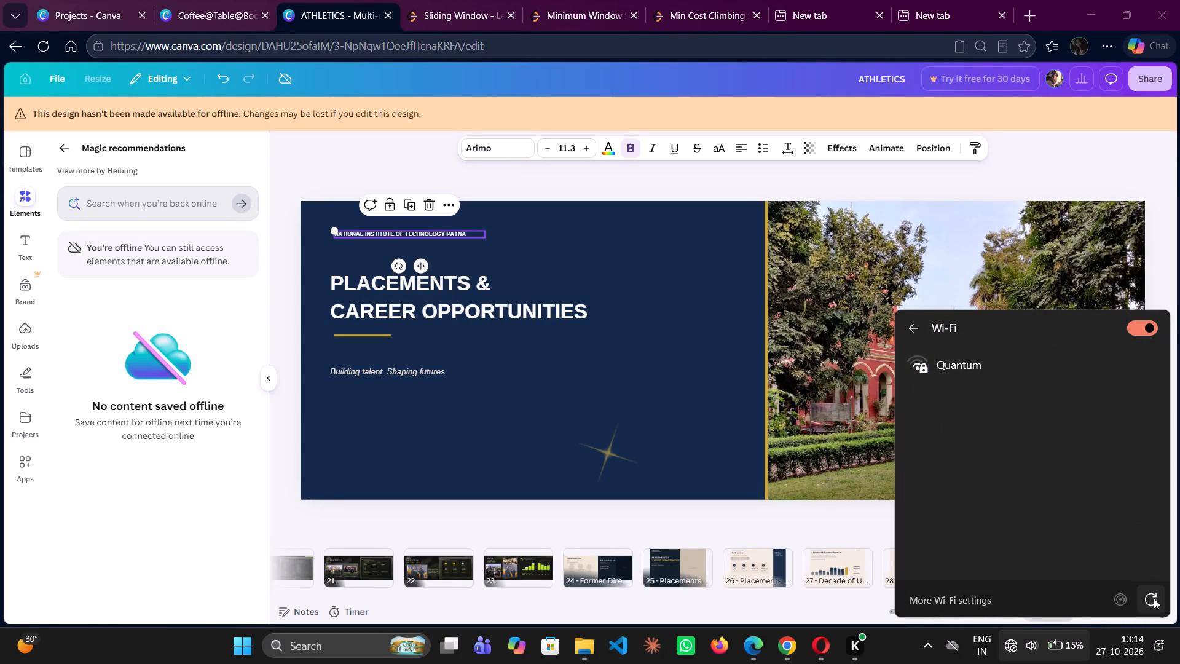
{"action": "left_click", "coordinate": [1154, 598]}
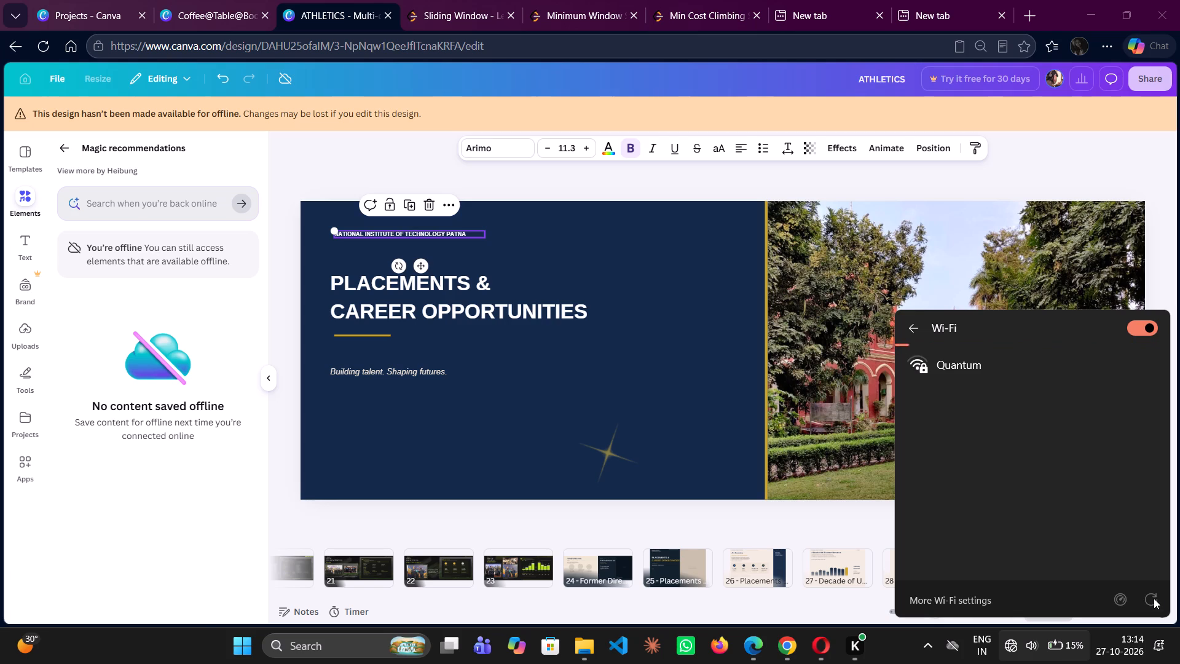
{"action": "left_click", "coordinate": [1154, 598]}
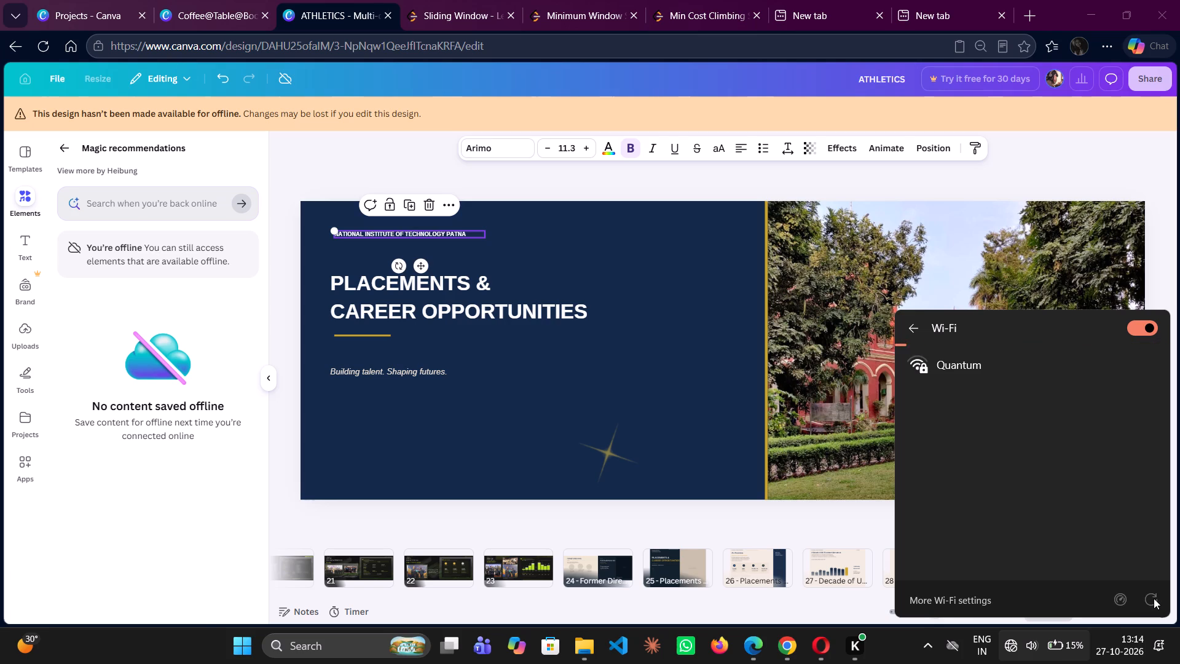
{"action": "left_click", "coordinate": [1154, 598]}
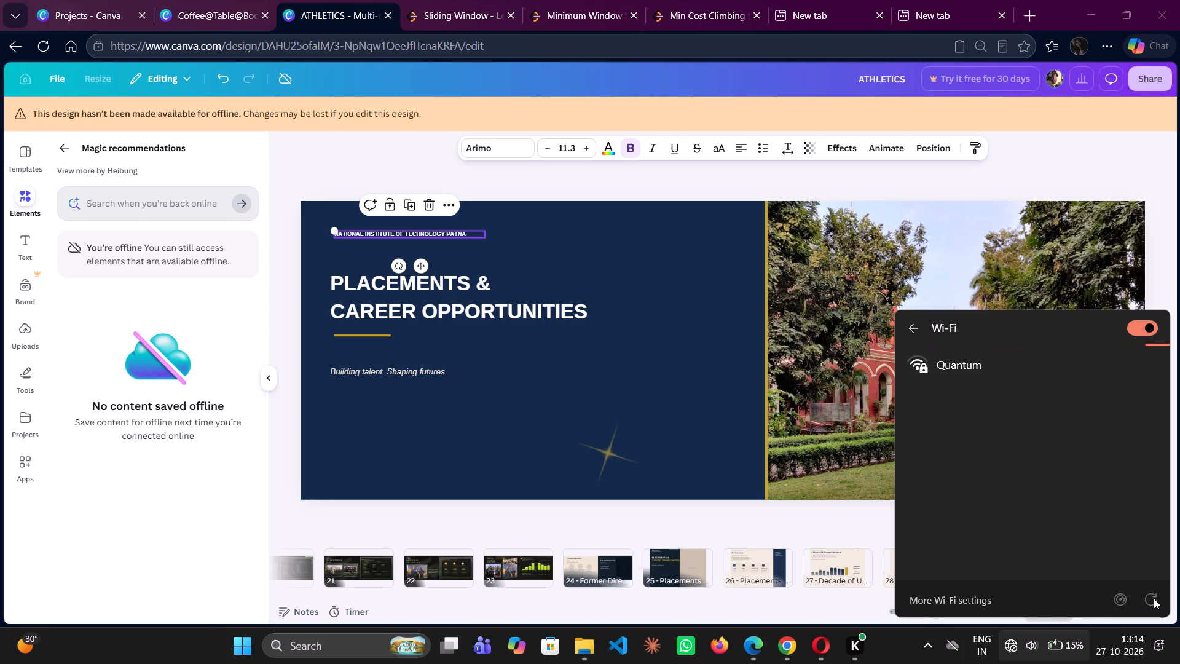
{"action": "left_click", "coordinate": [1154, 598]}
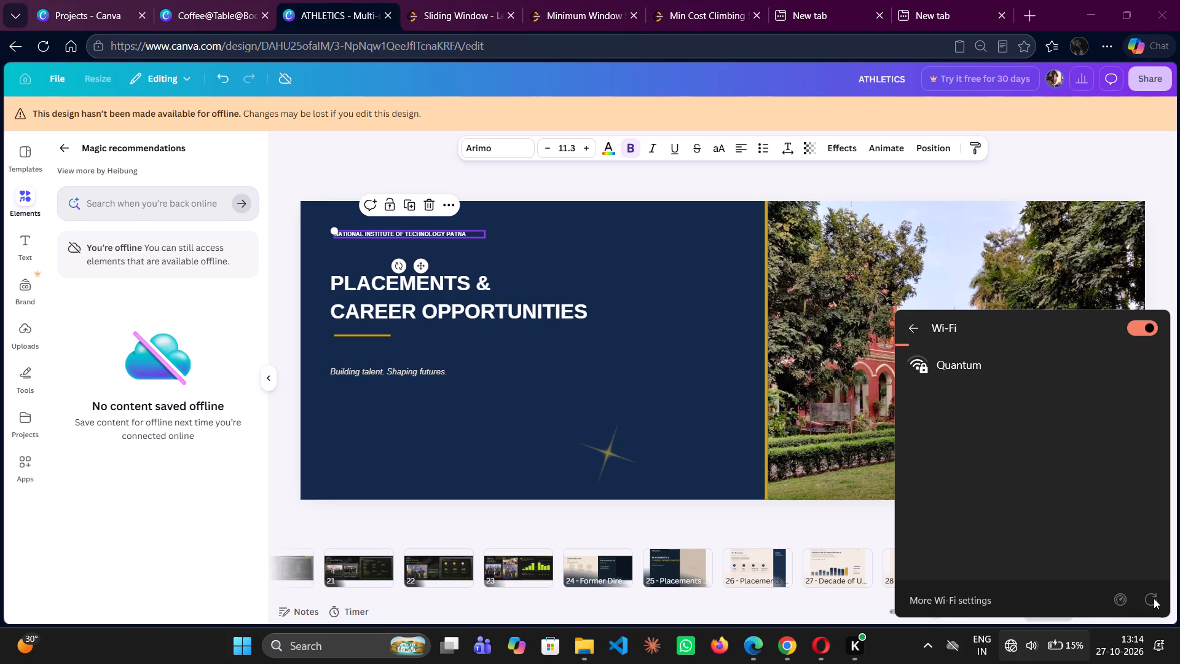
{"action": "left_click", "coordinate": [1154, 598]}
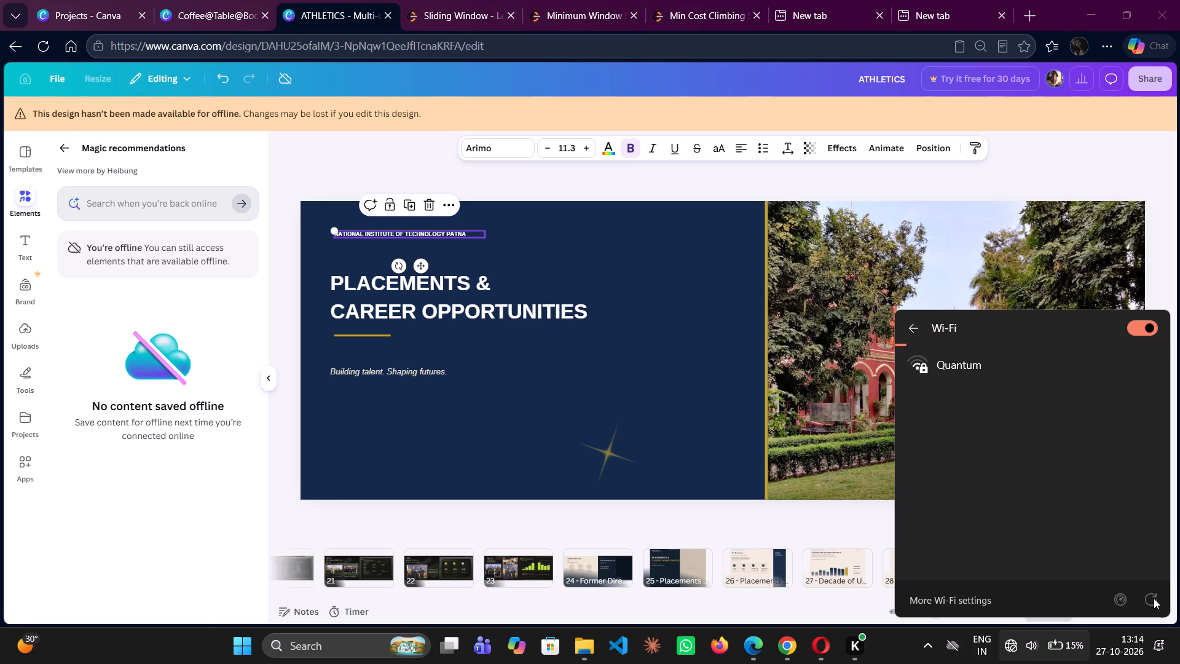
{"action": "left_click", "coordinate": [1154, 598]}
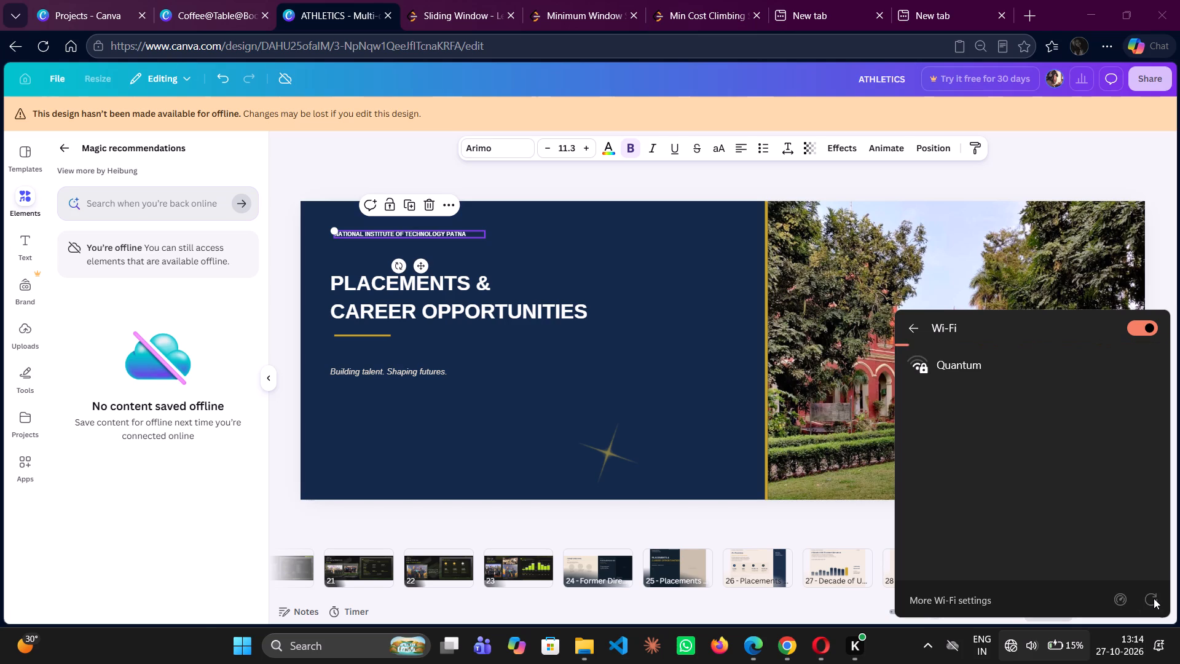
{"action": "left_click", "coordinate": [1154, 598]}
{"action": "right_click", "coordinate": [1154, 598]}
{"action": "triple_click", "coordinate": [1154, 598]}
{"action": "left_click", "coordinate": [1153, 598]}
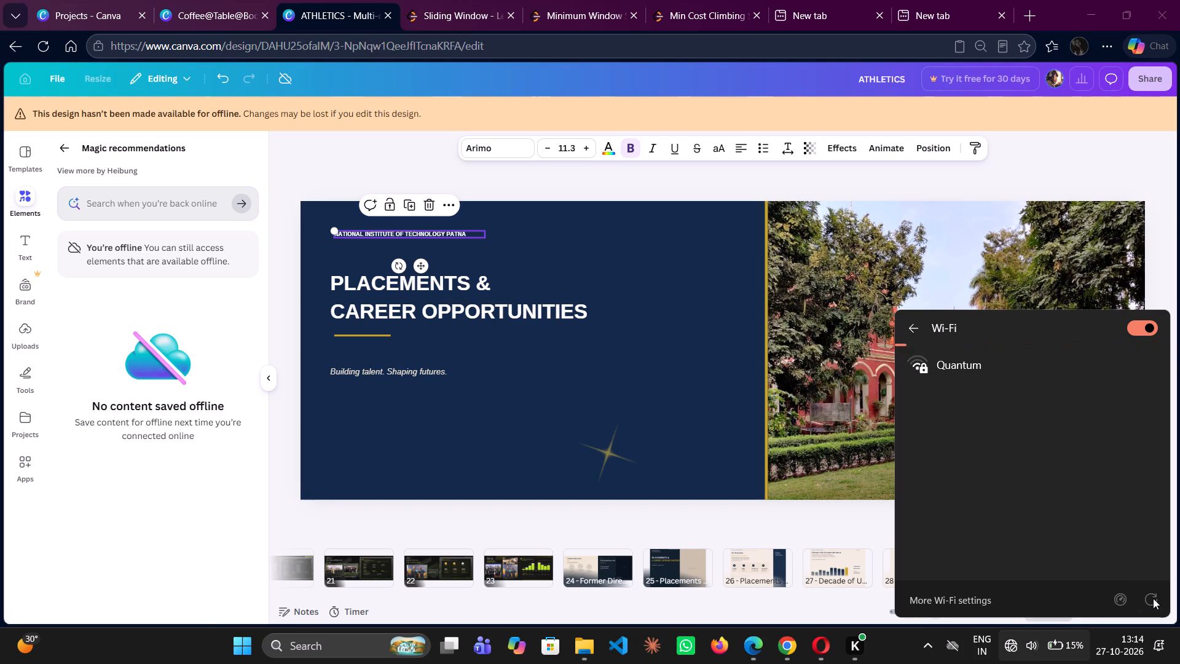
{"action": "triple_click", "coordinate": [1153, 598]}
{"action": "double_click", "coordinate": [1153, 598]}
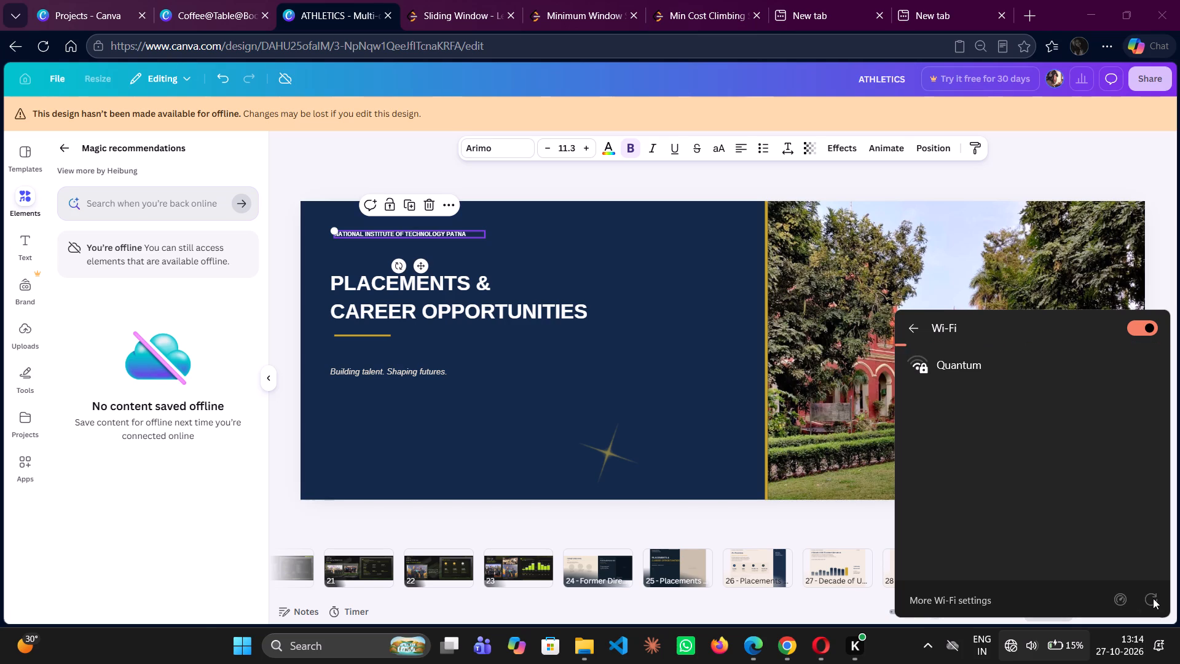
{"action": "left_click", "coordinate": [1153, 598]}
{"action": "right_click", "coordinate": [1153, 598]}
{"action": "double_click", "coordinate": [1153, 598]}
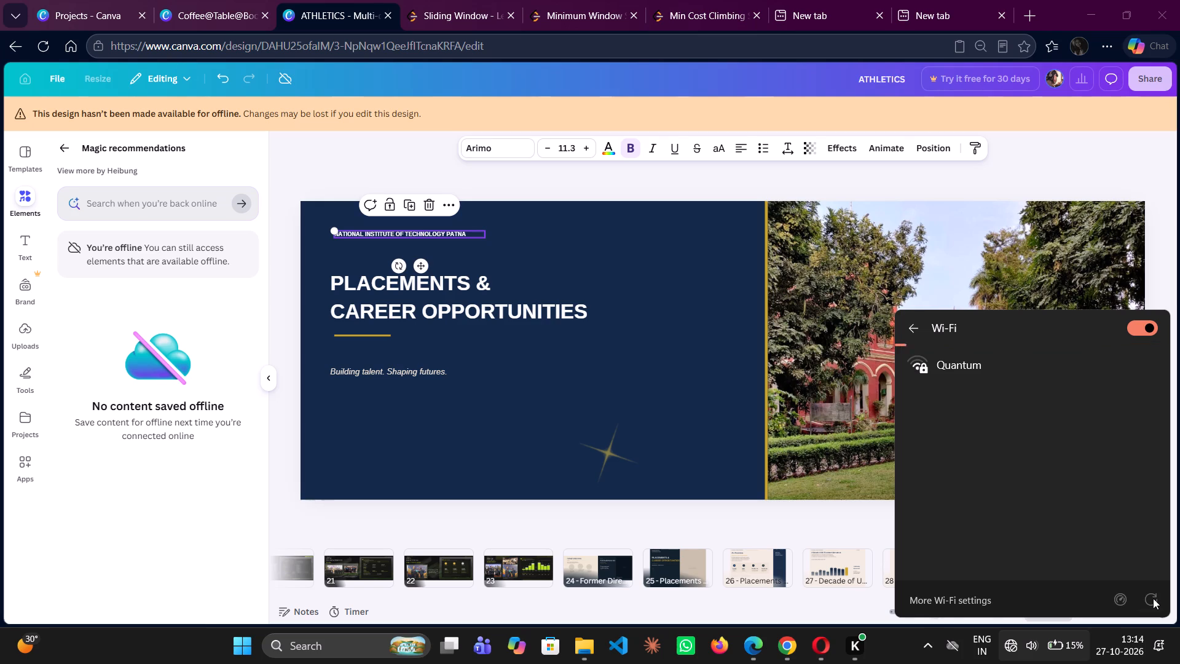
{"action": "left_click", "coordinate": [1153, 598]}
{"action": "left_click", "coordinate": [1153, 598]}
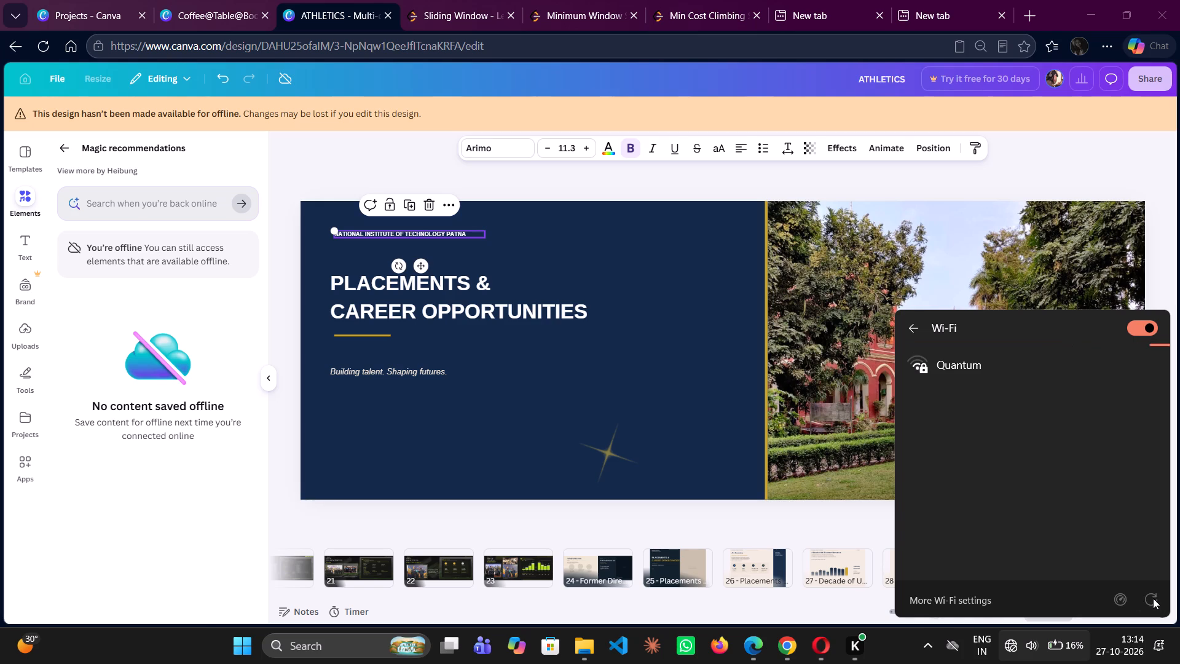
{"action": "double_click", "coordinate": [1153, 598]}
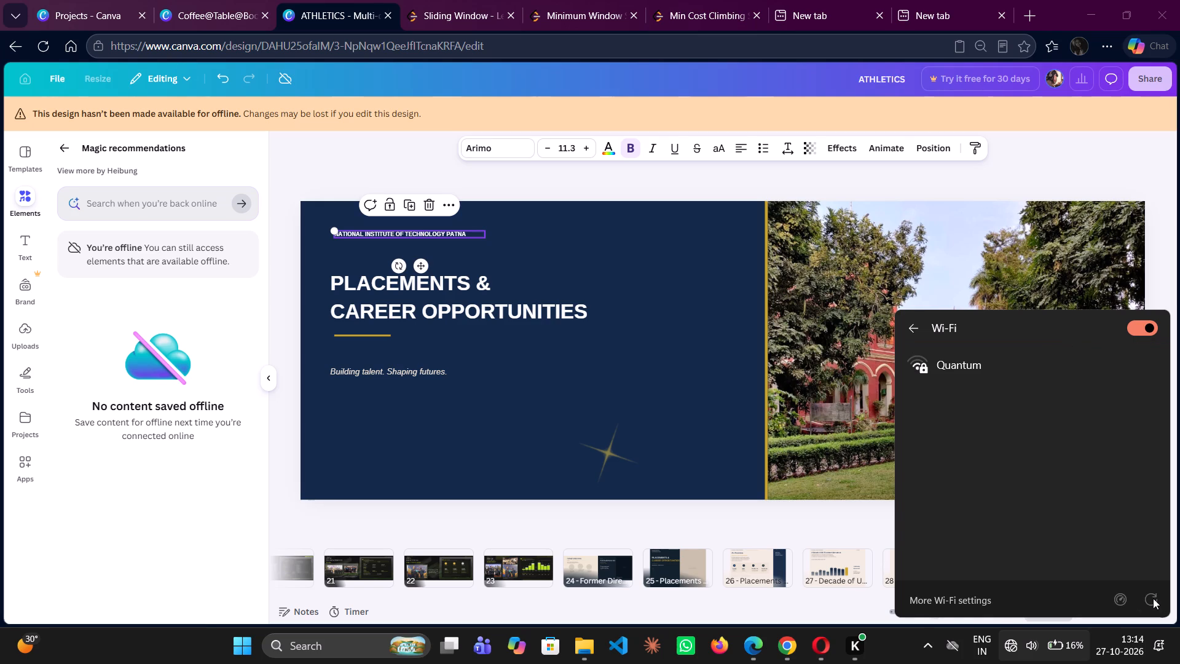
{"action": "left_click", "coordinate": [1153, 598]}
{"action": "left_click", "coordinate": [1153, 598]}
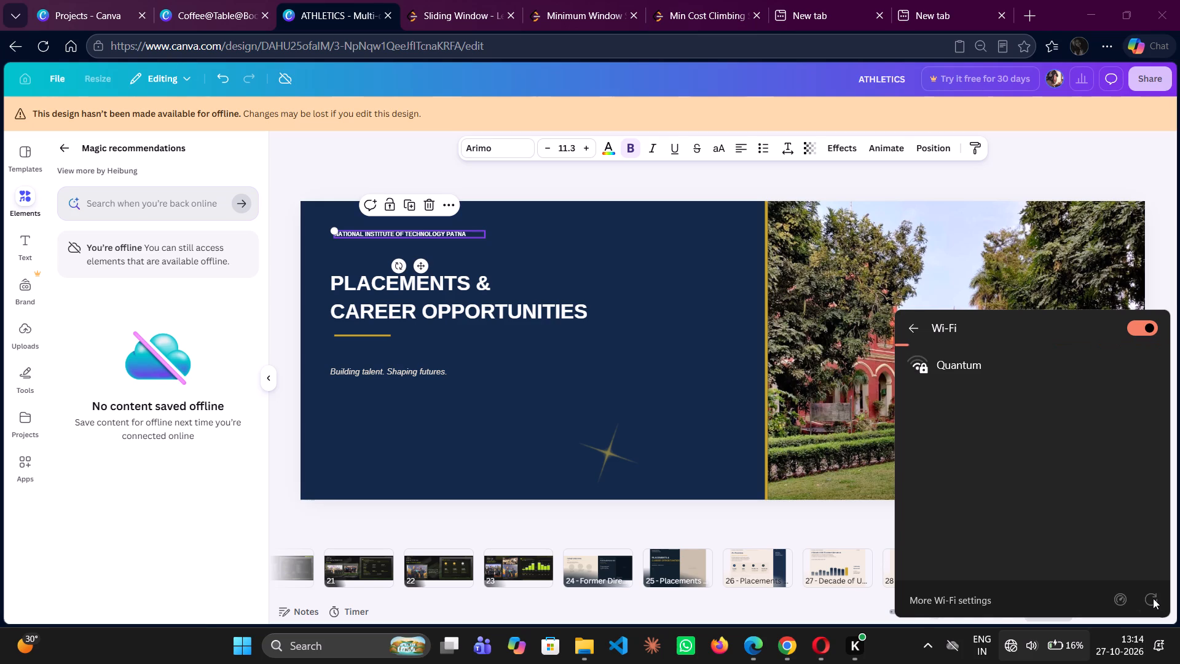
{"action": "left_click", "coordinate": [1153, 598]}
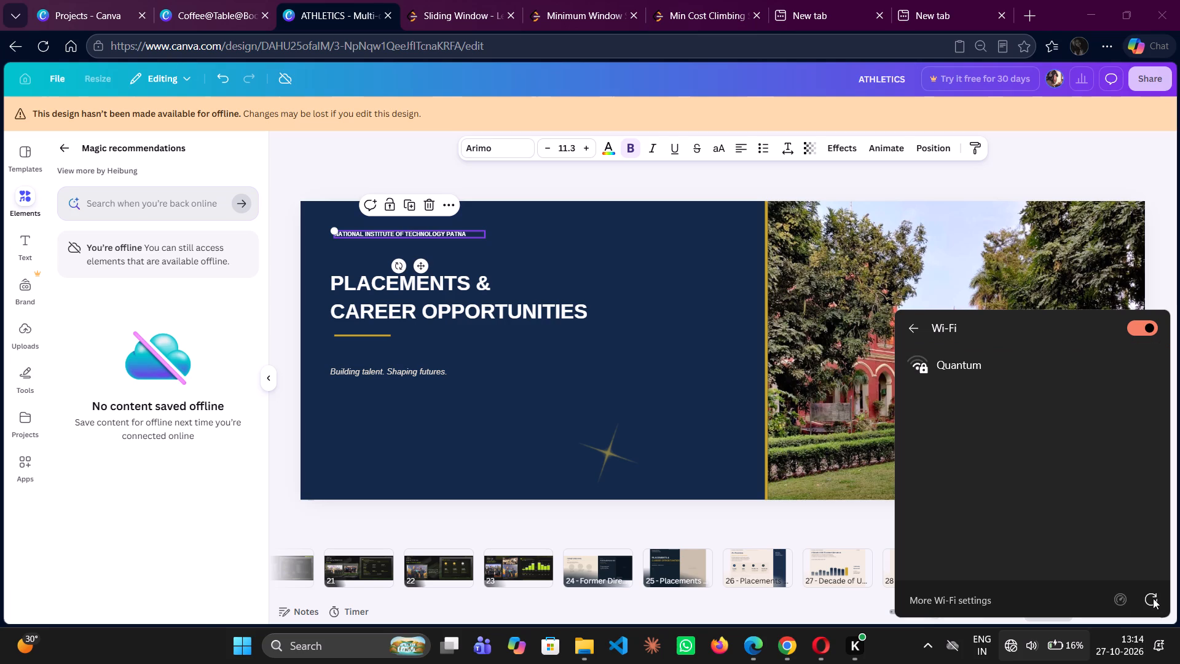
{"action": "left_click", "coordinate": [1153, 598]}
{"action": "left_click", "coordinate": [1153, 598]}
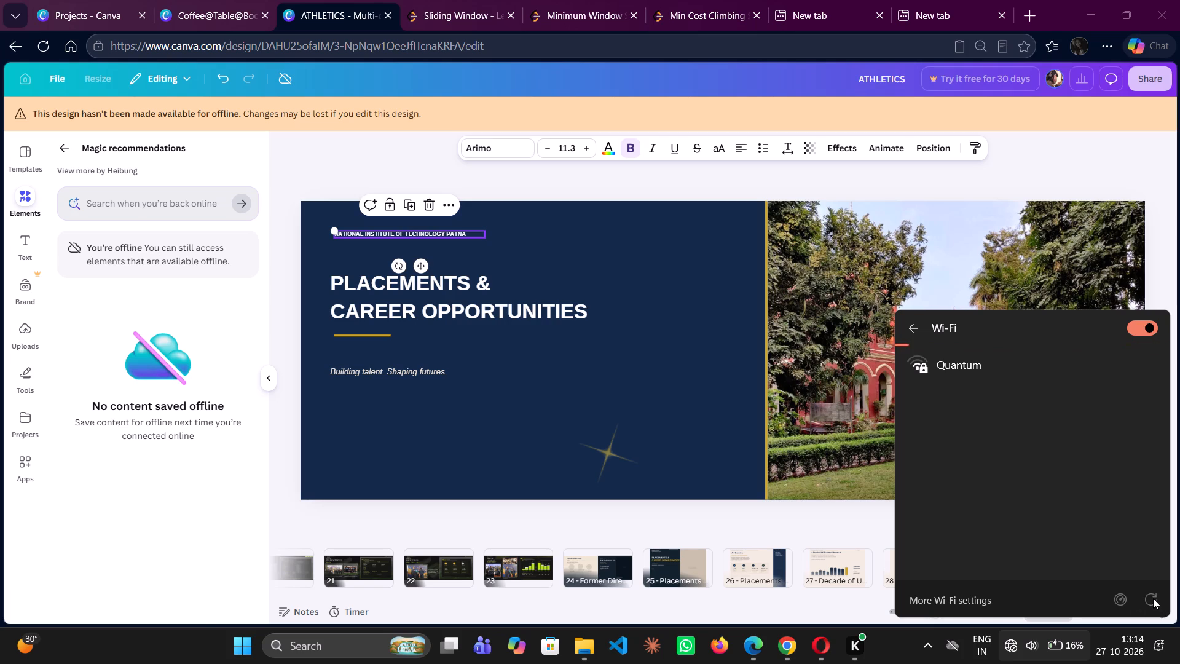
{"action": "double_click", "coordinate": [1153, 598]}
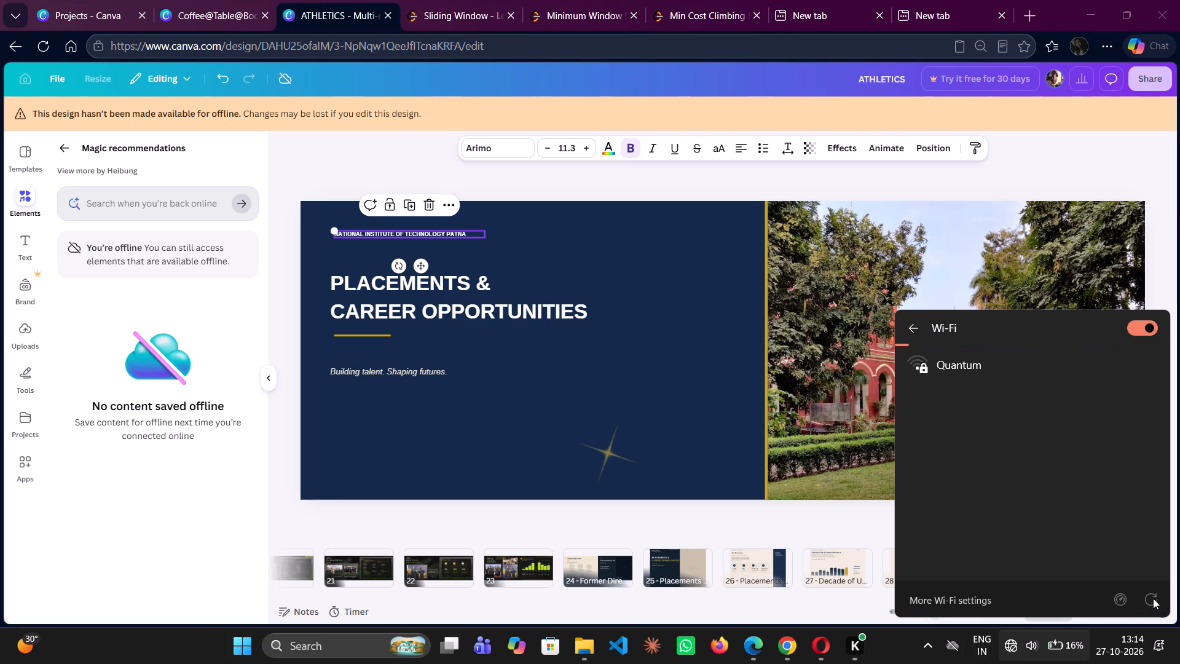
{"action": "left_click", "coordinate": [1153, 598]}
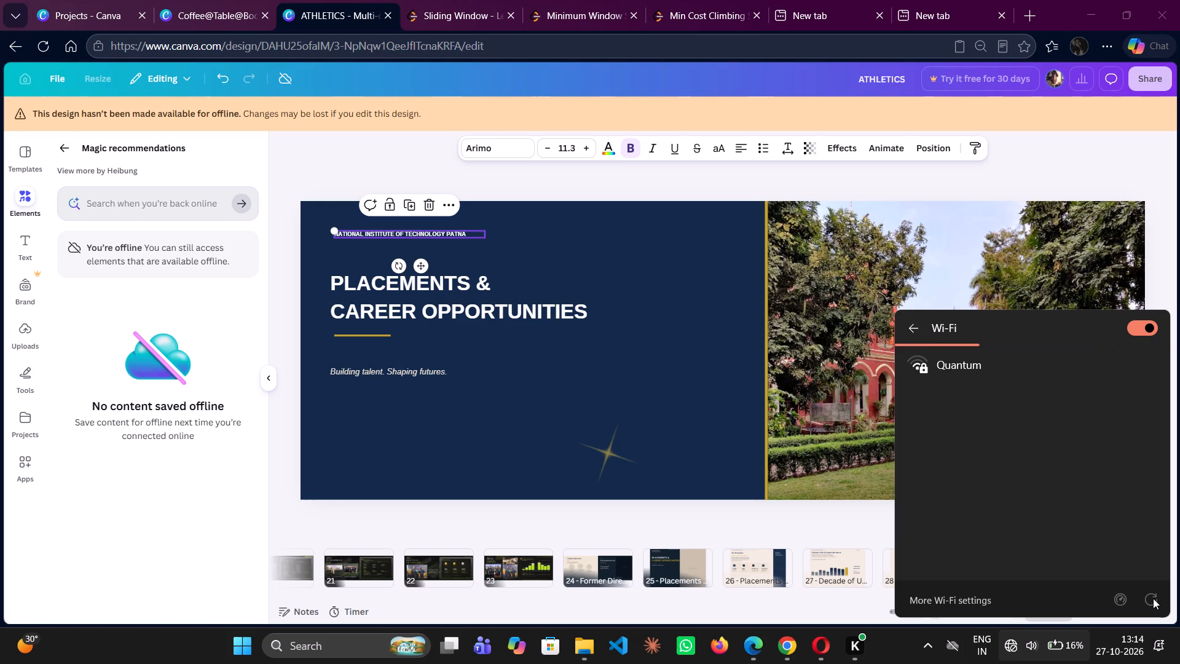
{"action": "left_click", "coordinate": [1153, 598]}
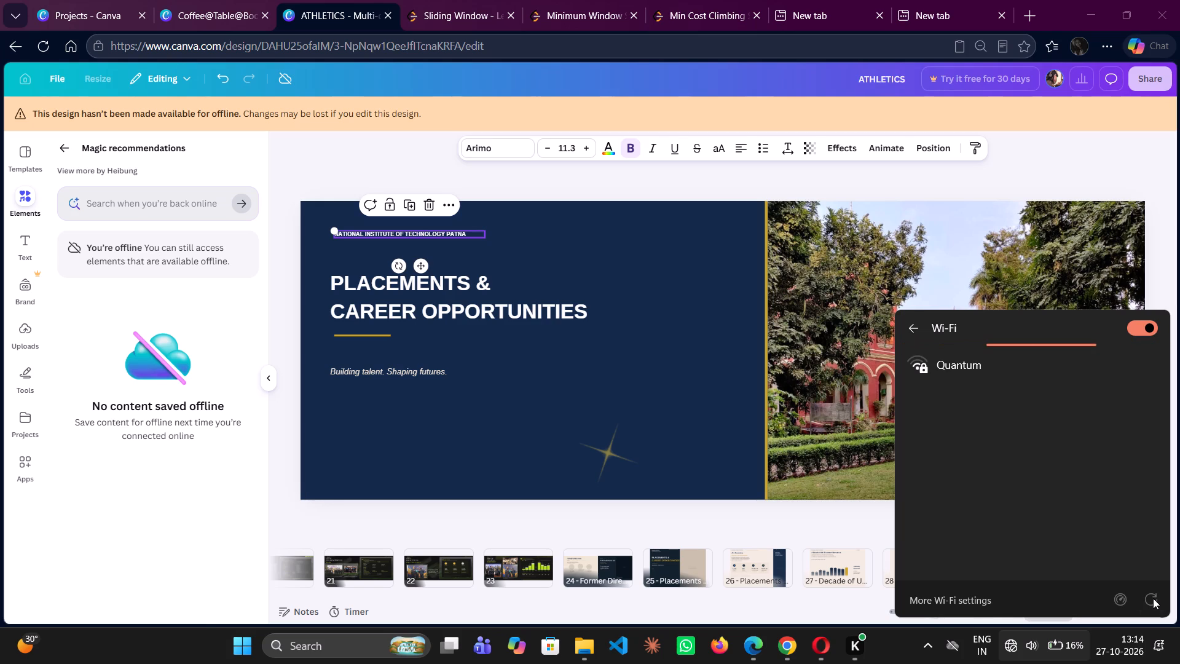
{"action": "left_click", "coordinate": [1153, 598]}
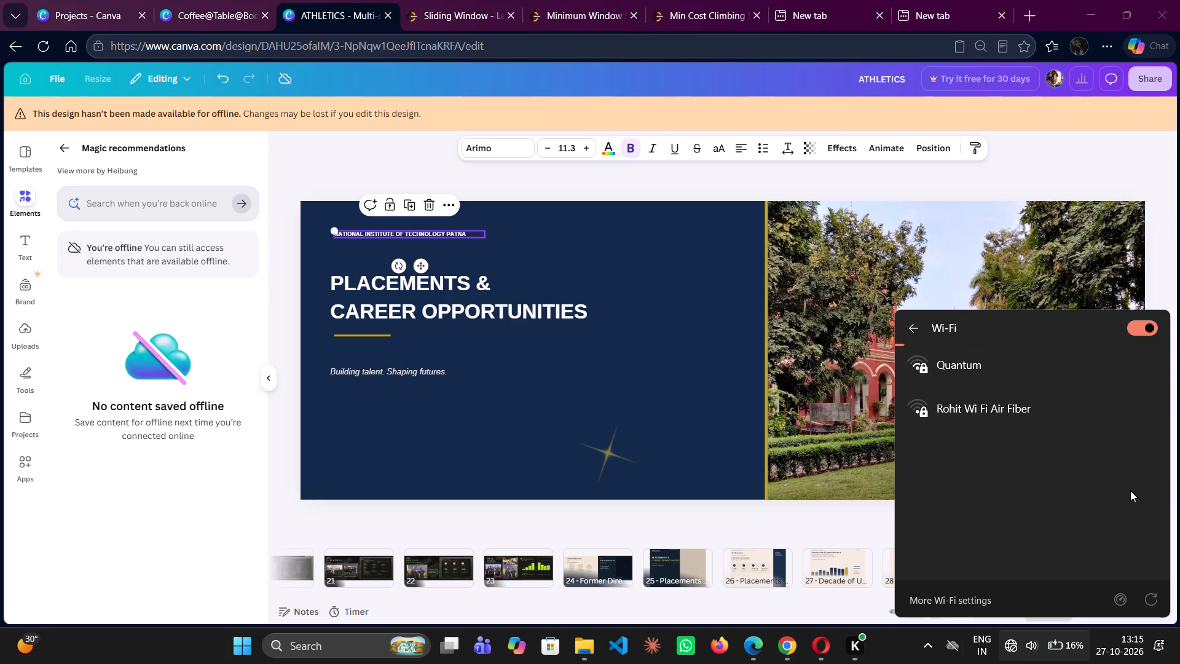
{"action": "left_click", "coordinate": [1151, 601]}
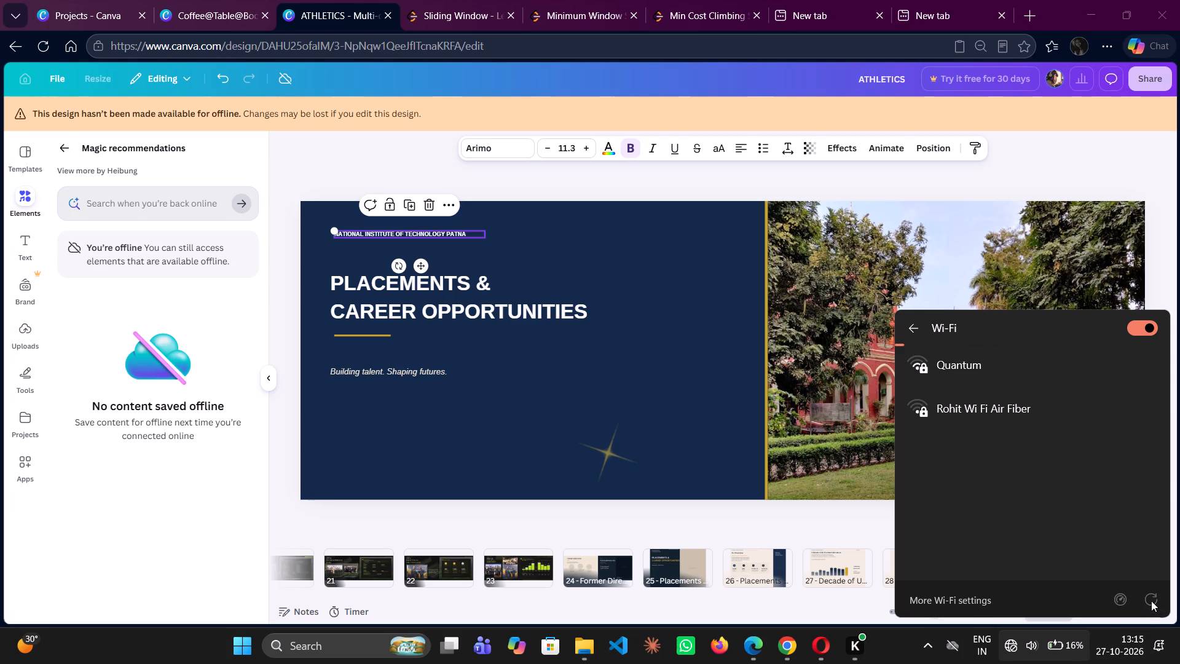
{"action": "left_click", "coordinate": [1151, 601]}
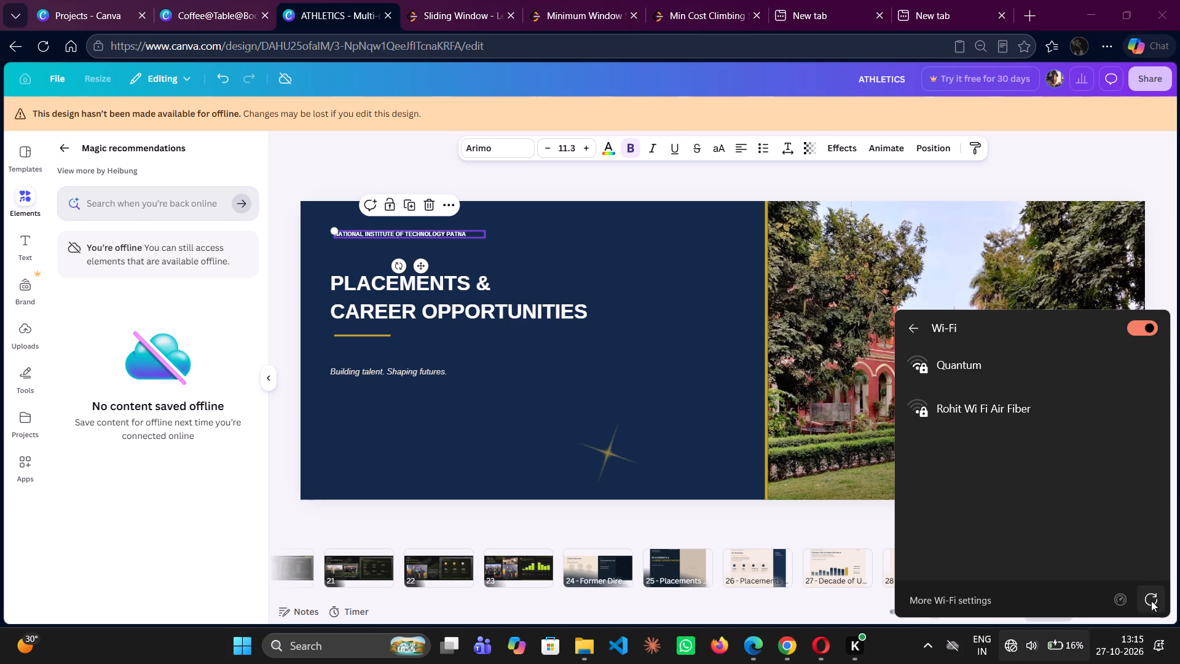
{"action": "left_click", "coordinate": [1151, 601]}
{"action": "left_click", "coordinate": [1151, 601]}
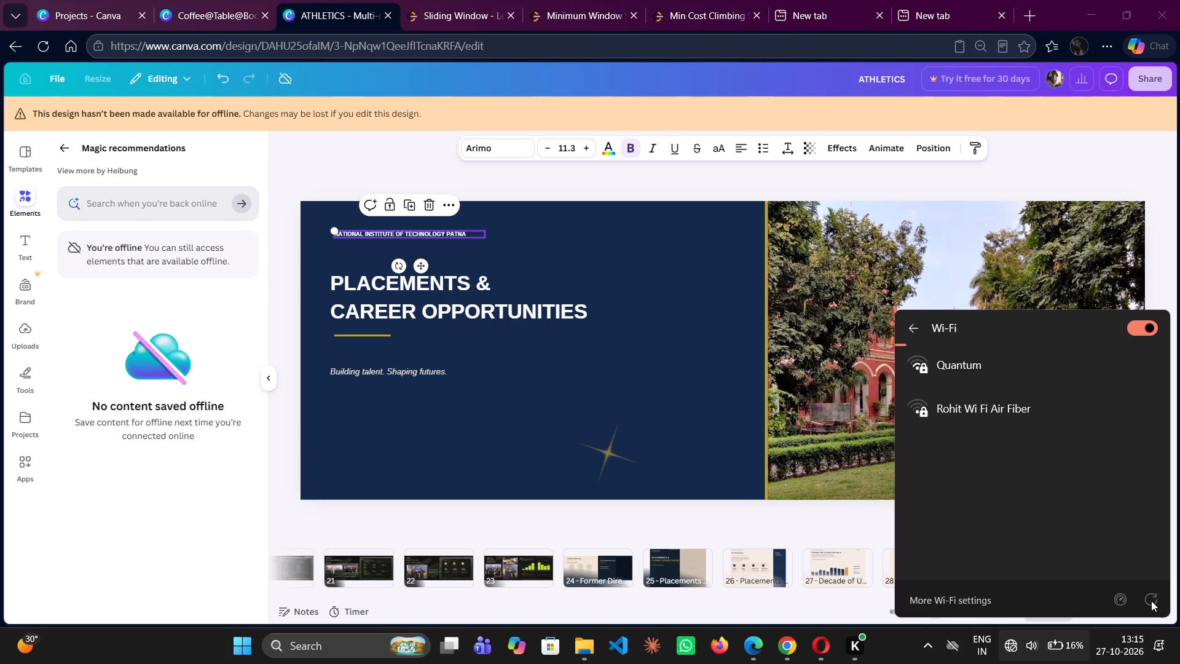
{"action": "left_click", "coordinate": [1151, 601]}
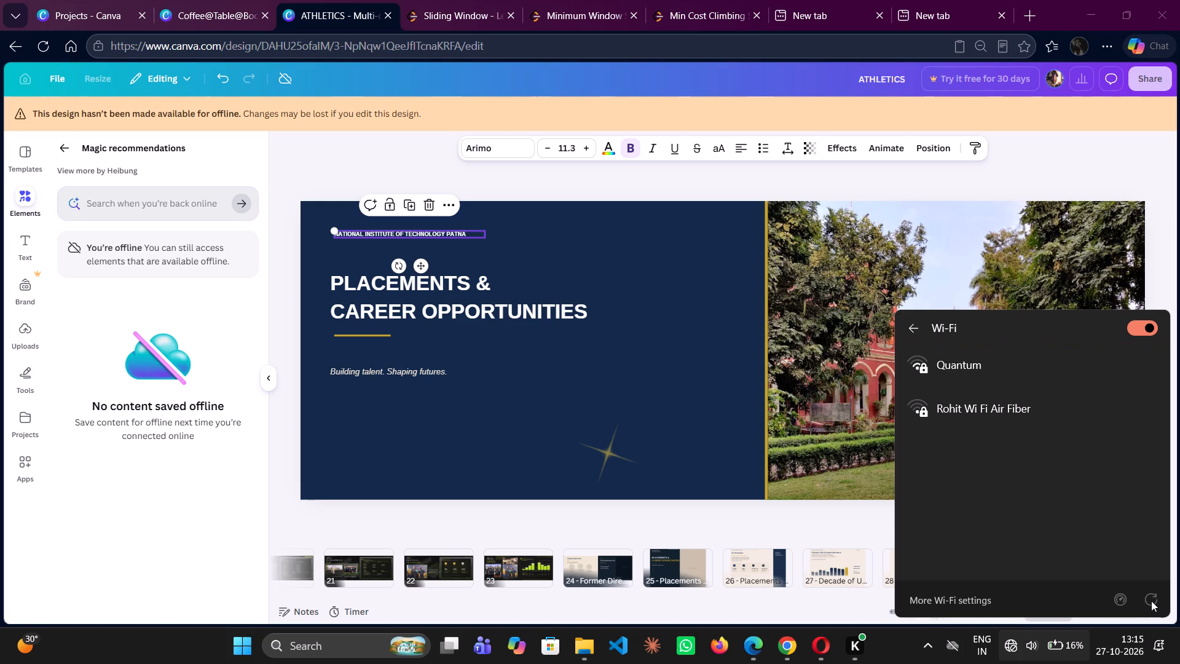
{"action": "left_click", "coordinate": [1151, 601]}
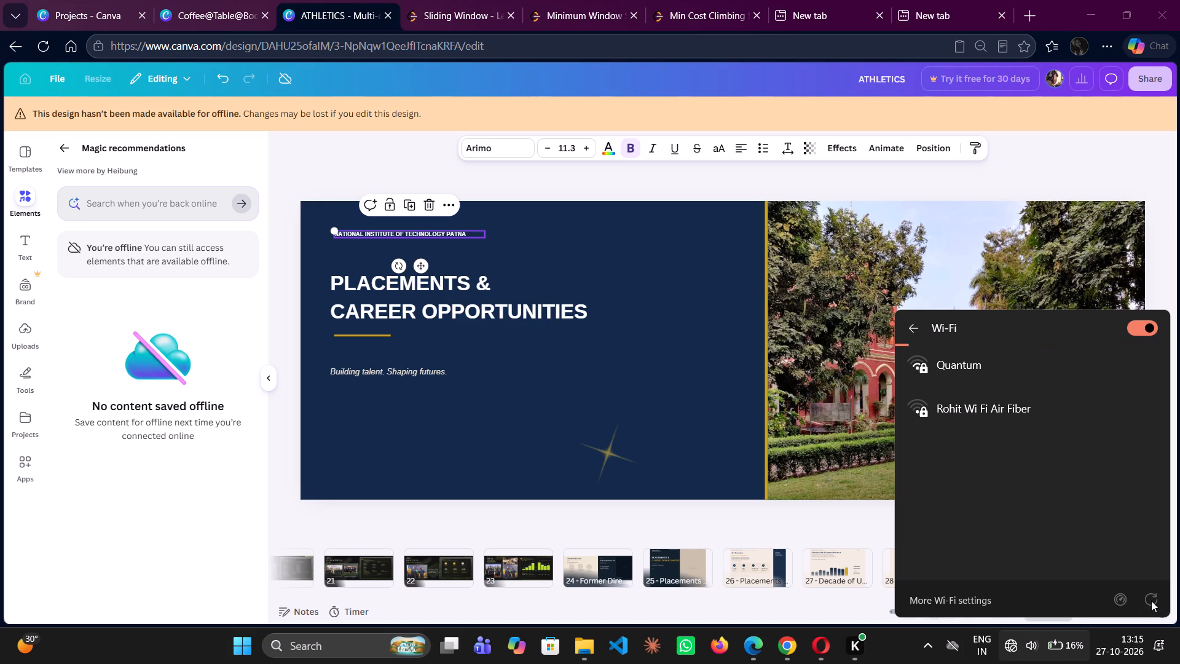
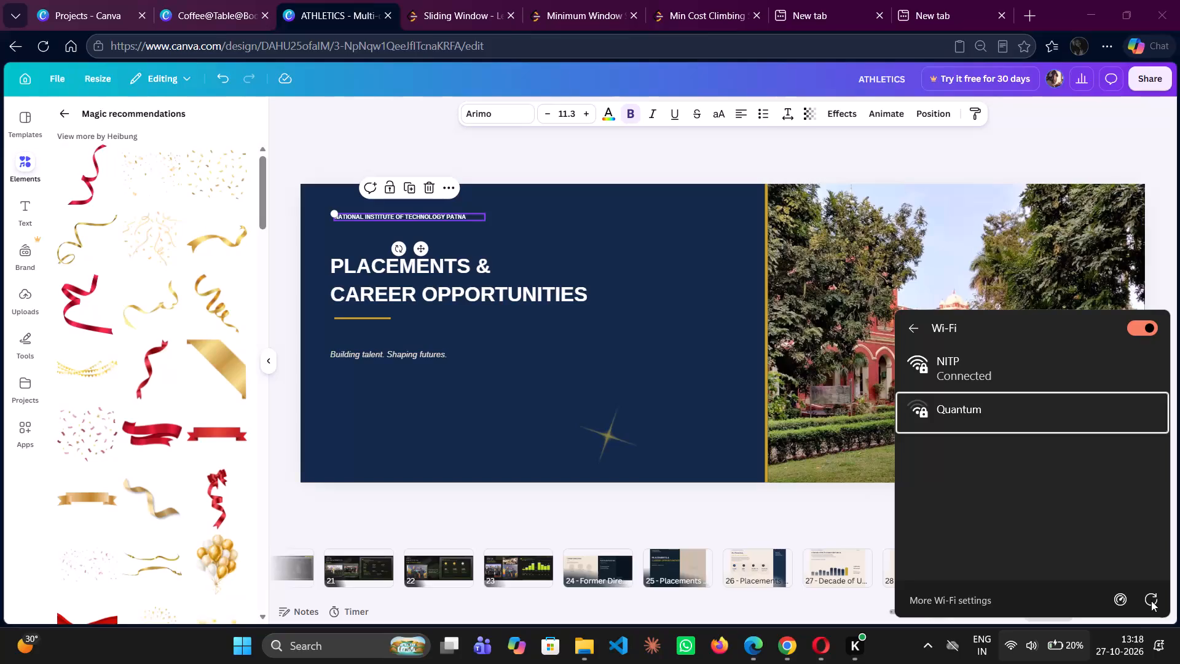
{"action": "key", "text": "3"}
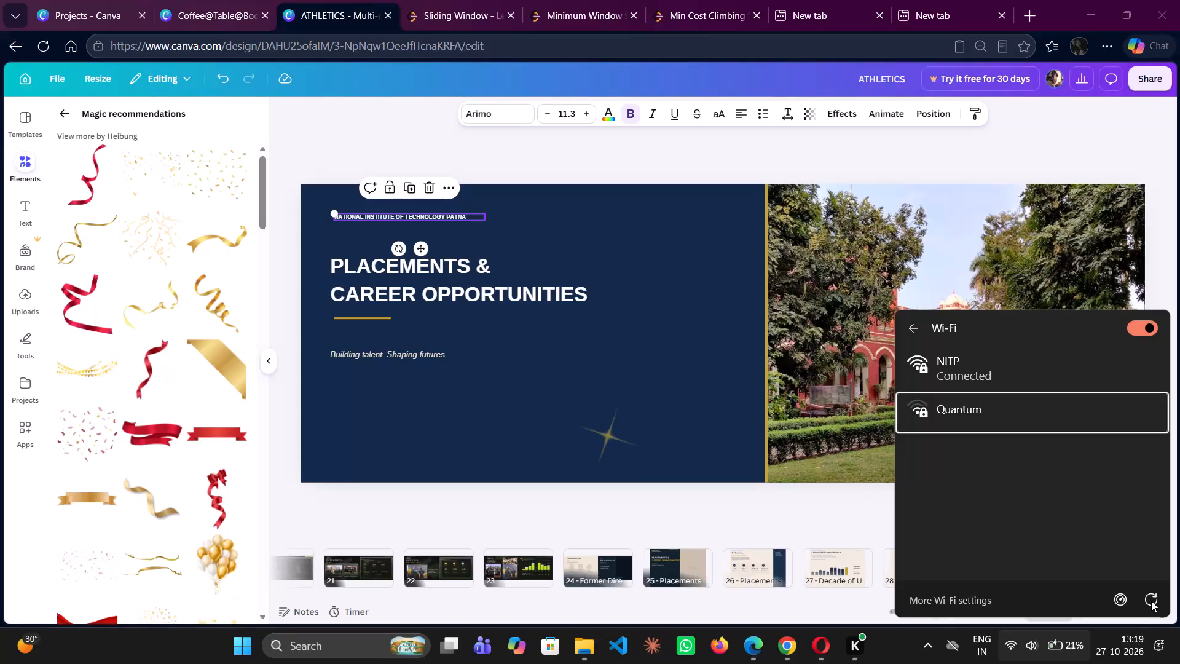
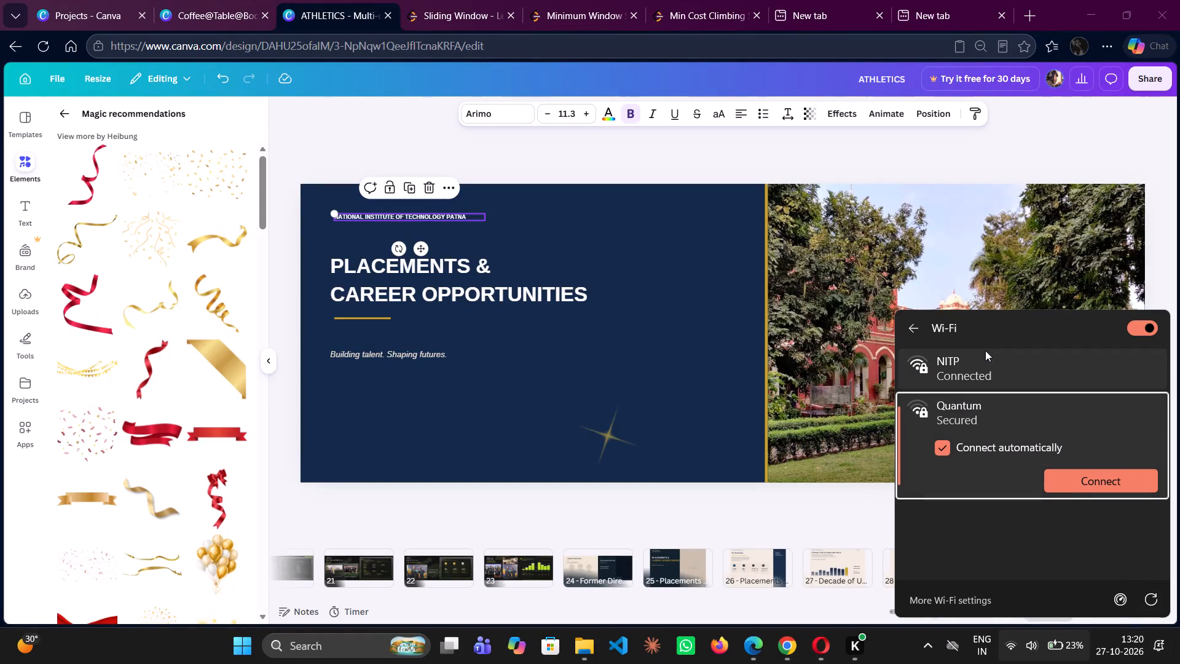
Add the curled gold ribbon from the magic recommendations to the cover page and rotate it clockwise until it runs roughly vertically.
{"action": "left_click", "coordinate": [629, 428]}
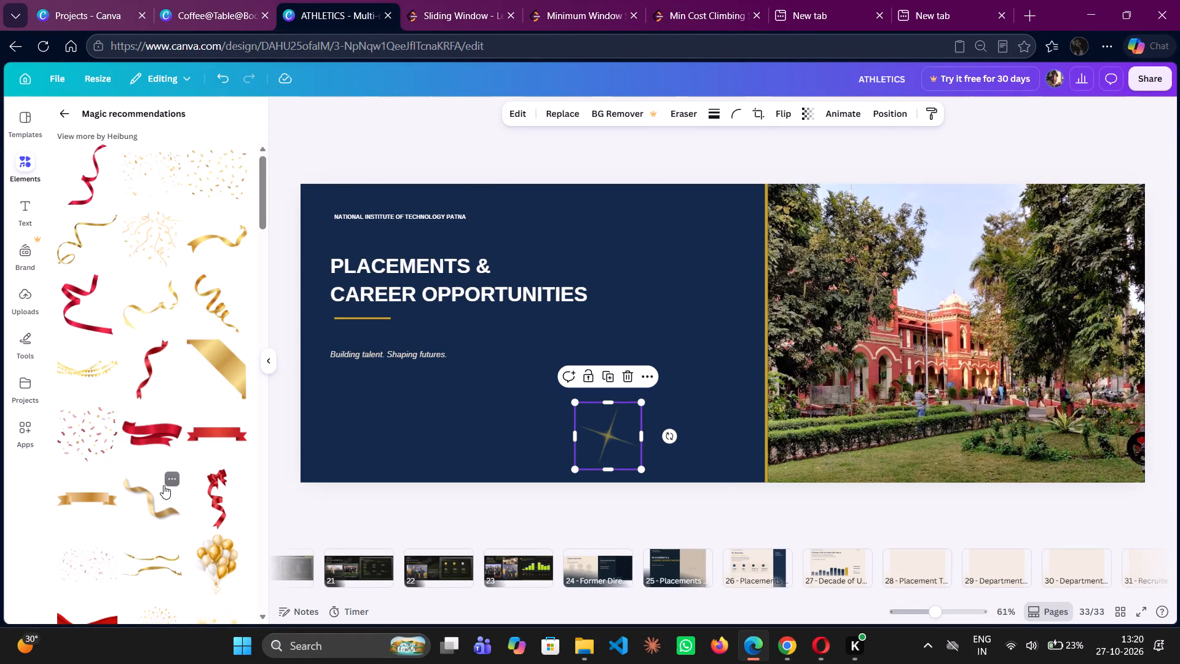
{"action": "left_click", "coordinate": [163, 485]}
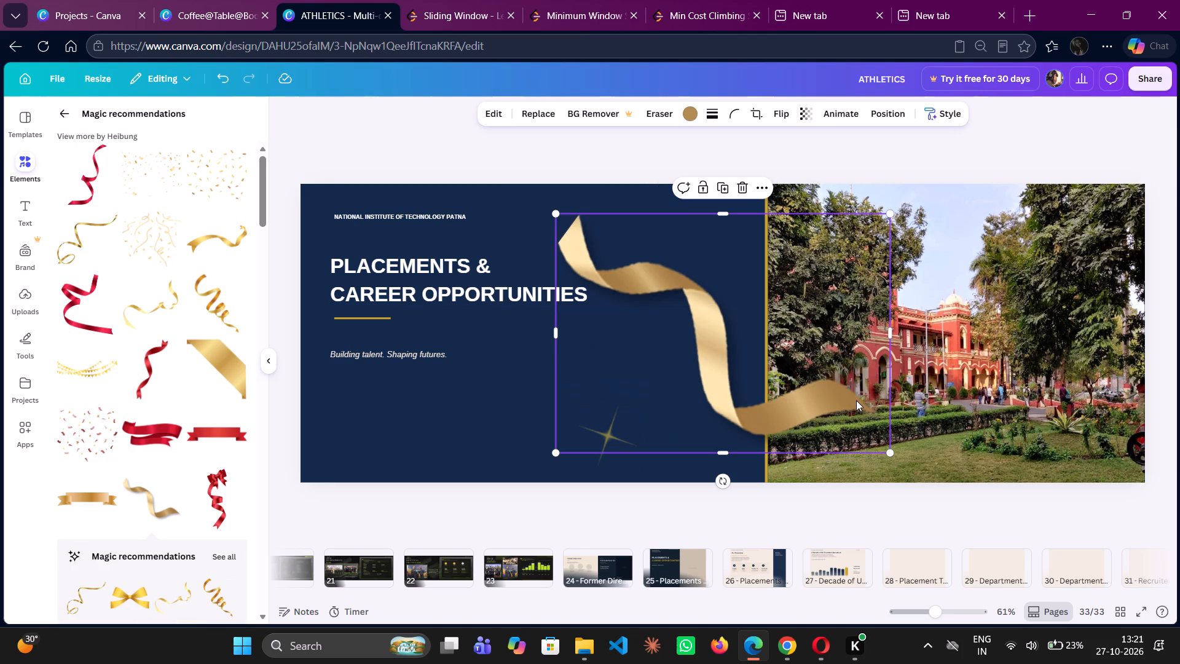
{"action": "left_click_drag", "start_coordinate": [718, 479], "coordinate": [562, 525]}
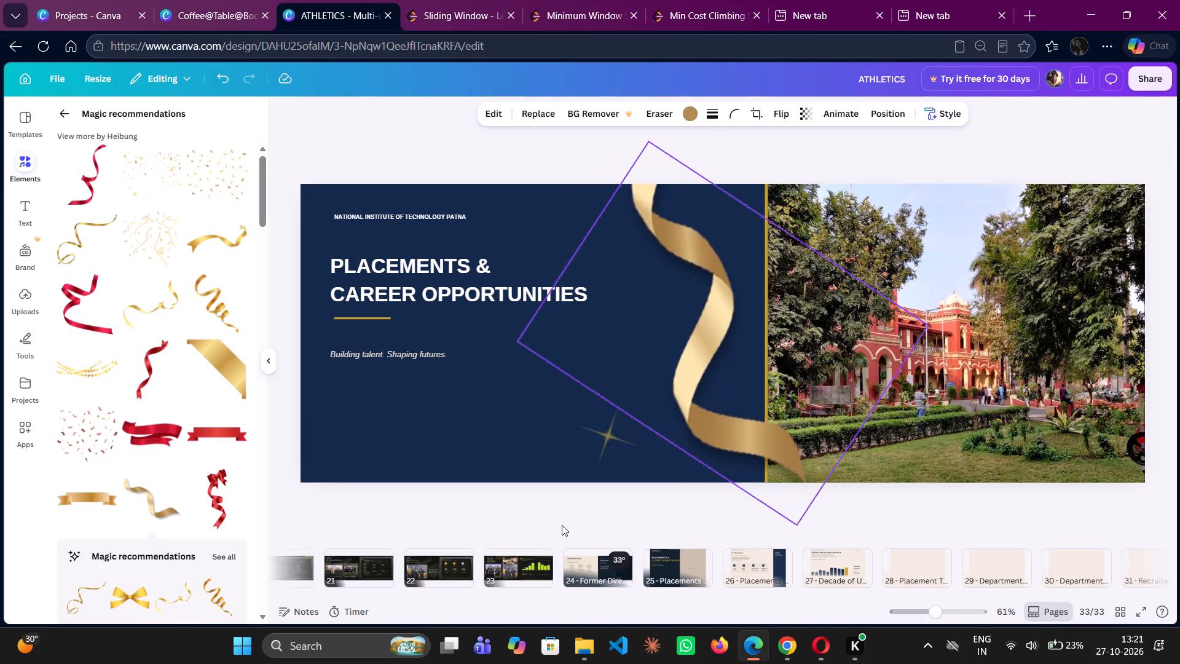
{"action": "left_click_drag", "start_coordinate": [562, 525], "coordinate": [425, 513]}
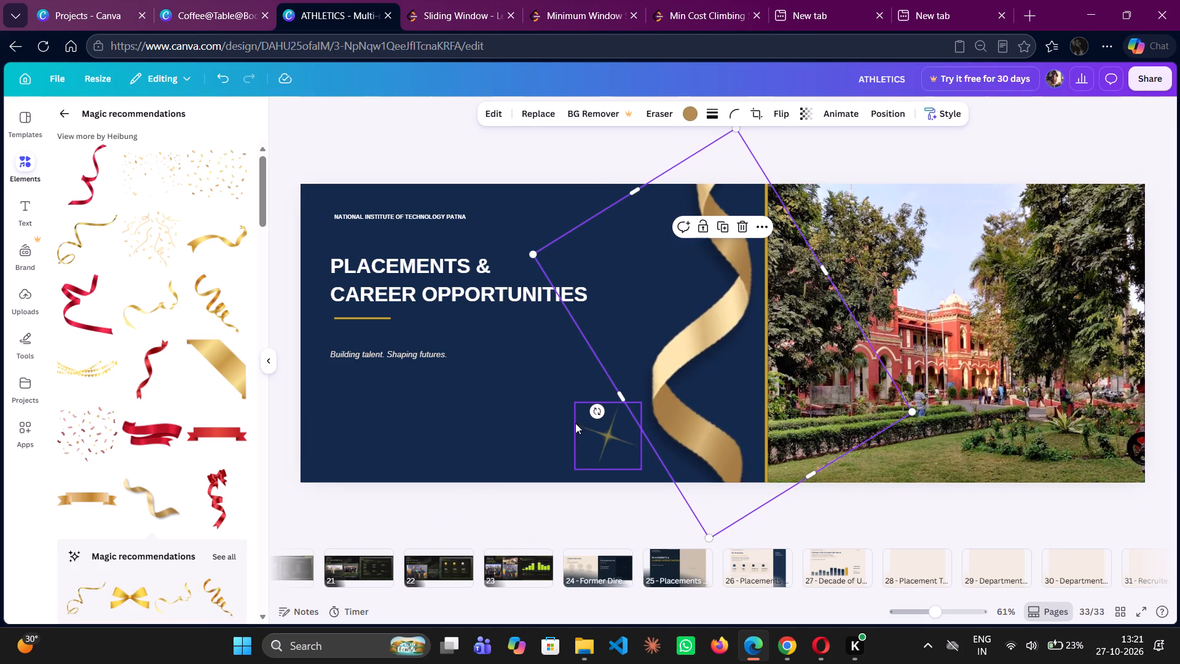
Move the gold ribbon over the vertical gold divider so it overlaps the edge between the navy panel and the campus photo.
{"action": "left_click", "coordinate": [609, 403]}
{"action": "left_click_drag", "start_coordinate": [677, 390], "coordinate": [702, 384]}
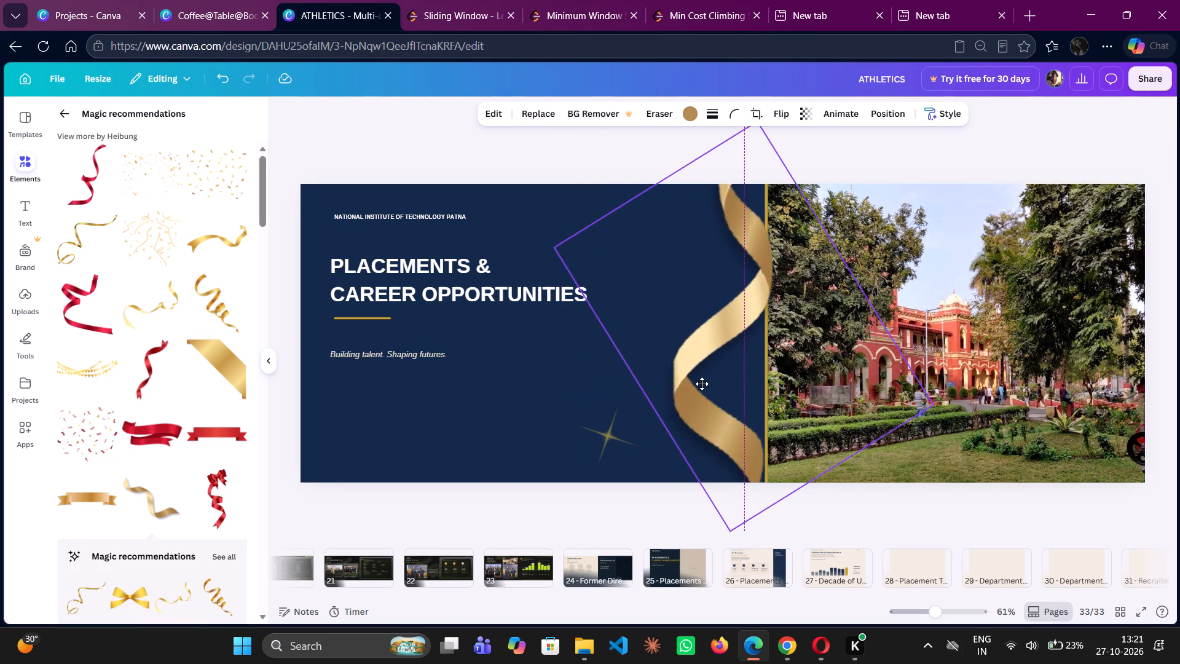
{"action": "left_click_drag", "start_coordinate": [702, 384], "coordinate": [715, 386]}
{"action": "scroll", "coordinate": [782, 387], "scroll_direction": "up", "scroll_amount": 1}
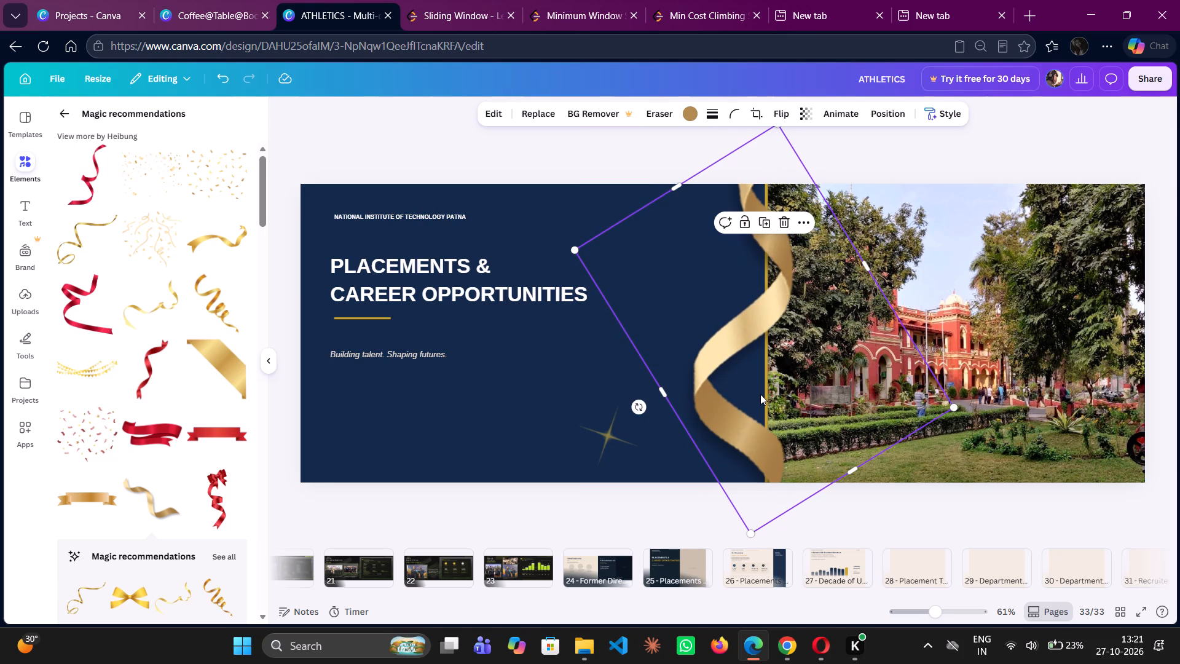
{"action": "scroll", "coordinate": [760, 394], "scroll_direction": "up", "scroll_amount": 1}
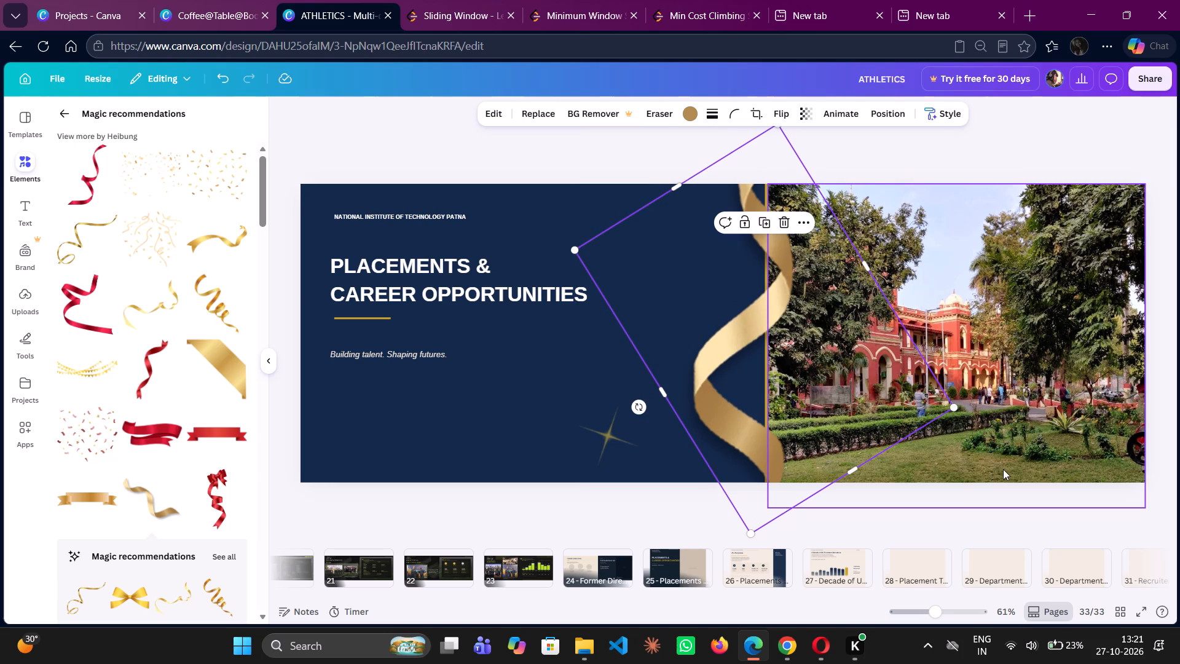
{"action": "left_click", "coordinate": [1003, 469]}
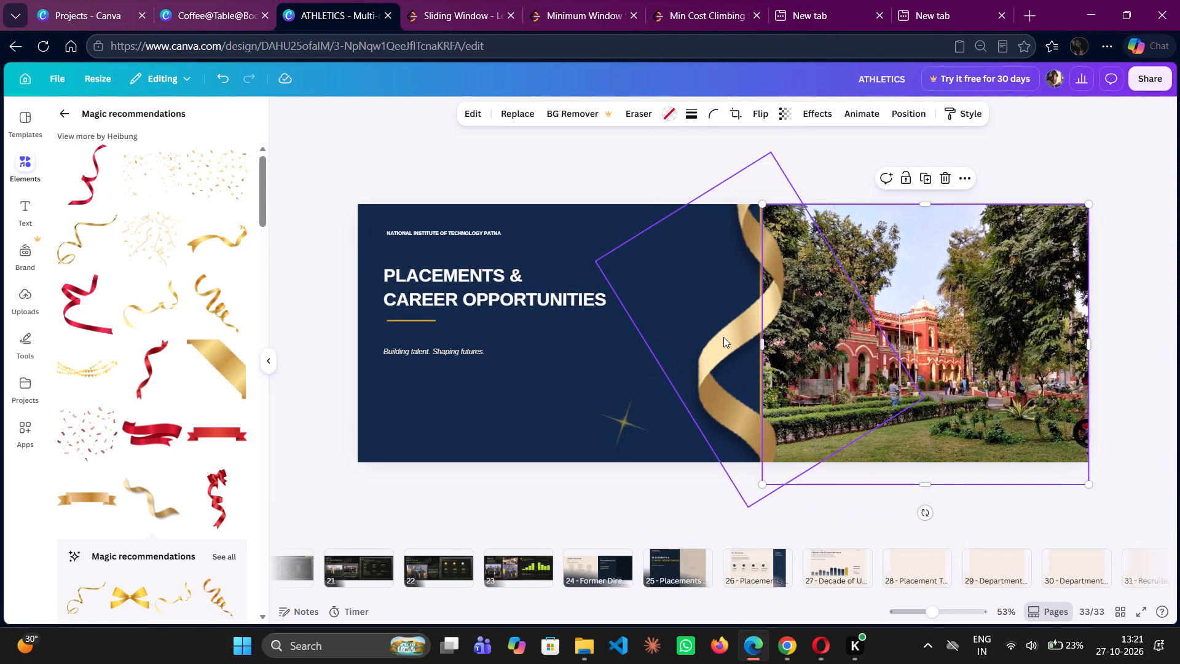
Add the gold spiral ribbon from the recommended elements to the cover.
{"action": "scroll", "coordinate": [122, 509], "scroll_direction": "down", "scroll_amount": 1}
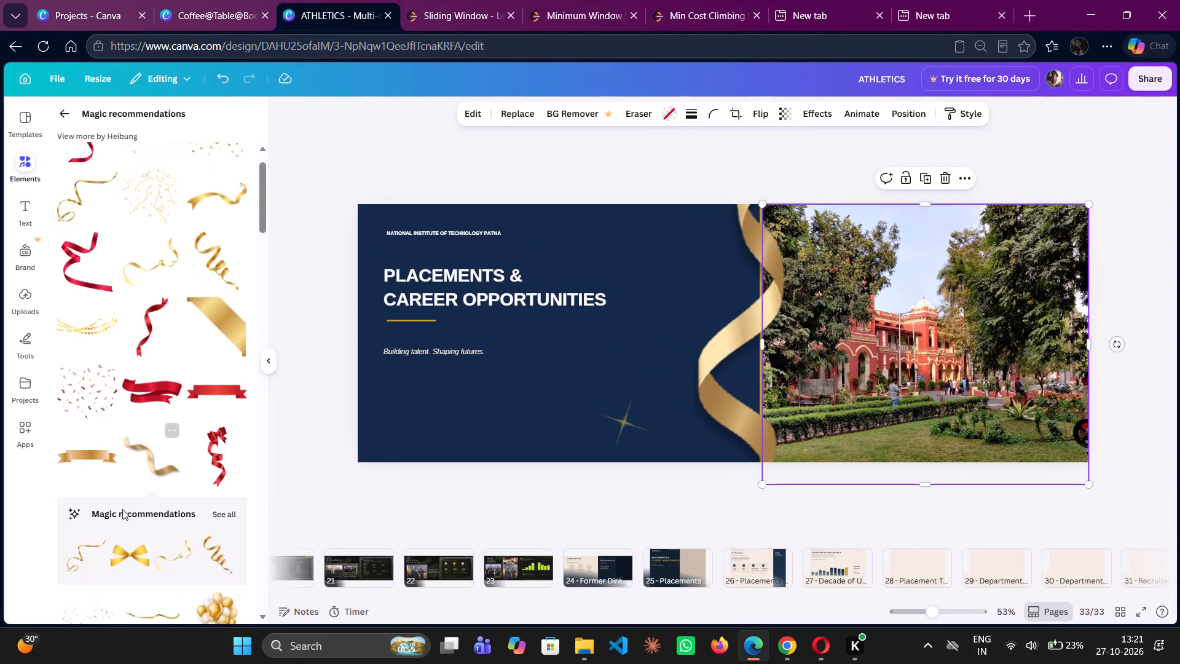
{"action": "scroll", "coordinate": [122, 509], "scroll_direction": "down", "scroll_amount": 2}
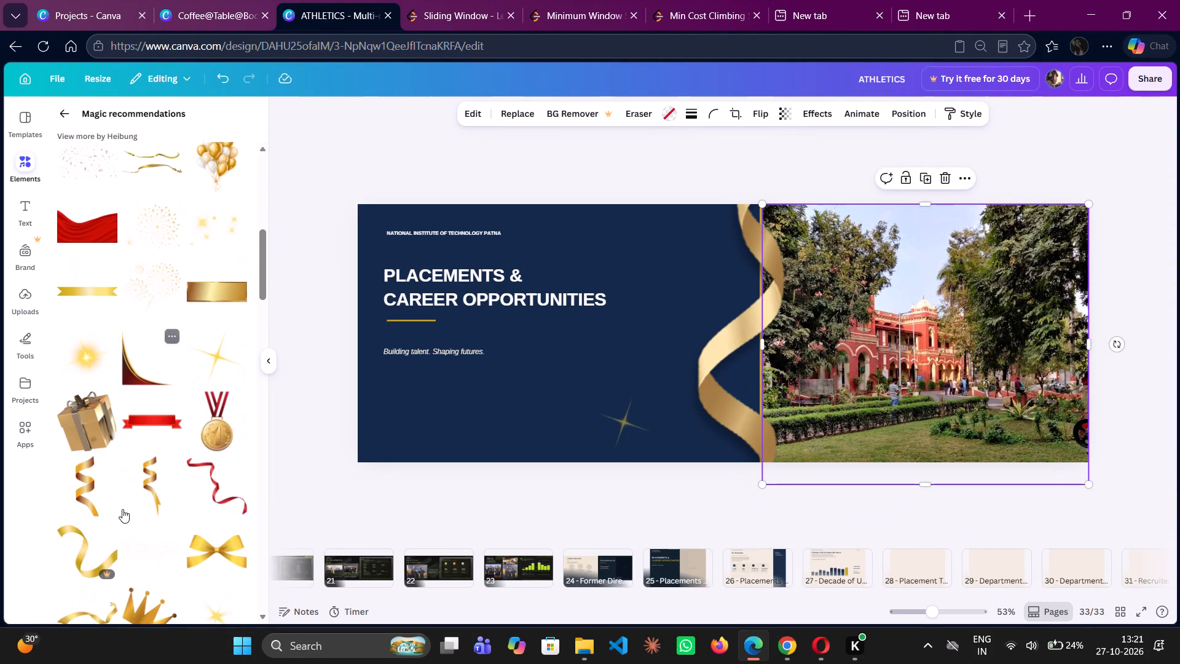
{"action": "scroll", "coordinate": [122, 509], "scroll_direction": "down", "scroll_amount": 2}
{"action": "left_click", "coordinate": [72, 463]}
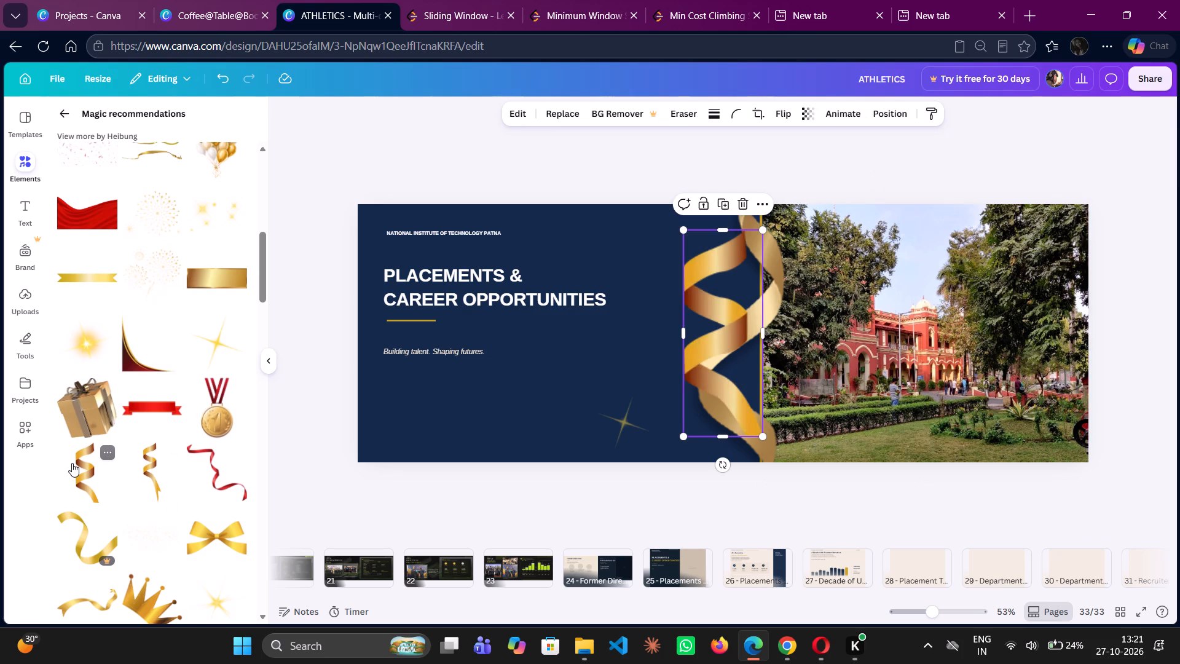
Delete the earlier wavy gold ribbon running between the navy area and the campus photo.
{"action": "left_click", "coordinate": [781, 298]}
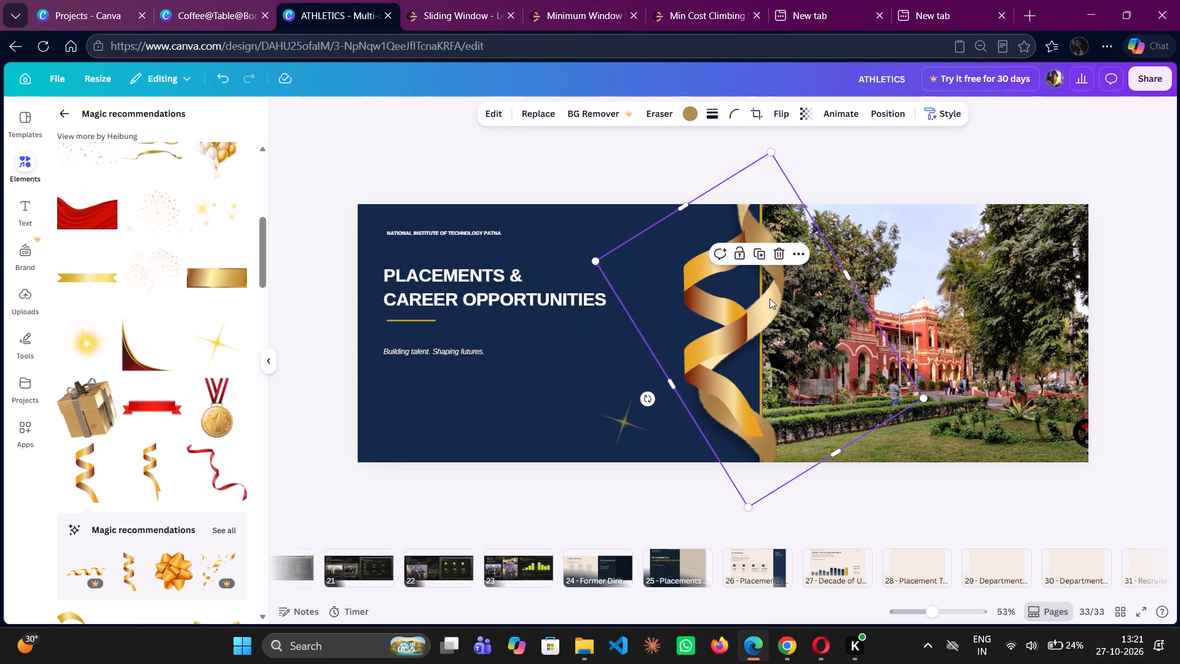
{"action": "key", "text": "Delete"}
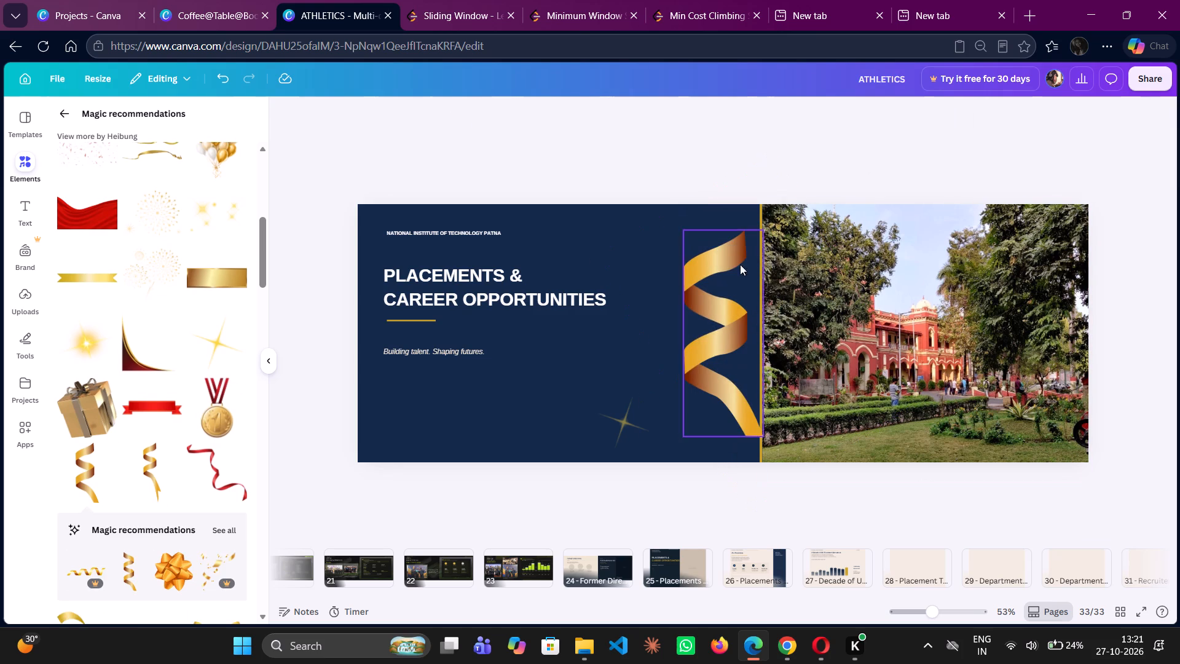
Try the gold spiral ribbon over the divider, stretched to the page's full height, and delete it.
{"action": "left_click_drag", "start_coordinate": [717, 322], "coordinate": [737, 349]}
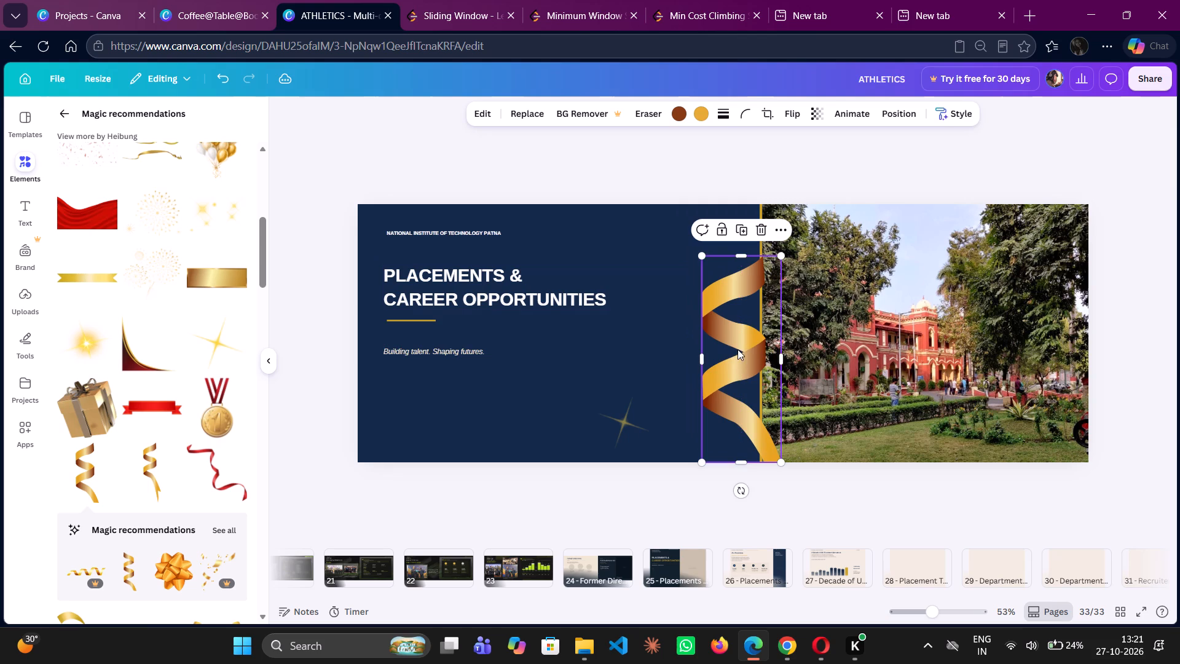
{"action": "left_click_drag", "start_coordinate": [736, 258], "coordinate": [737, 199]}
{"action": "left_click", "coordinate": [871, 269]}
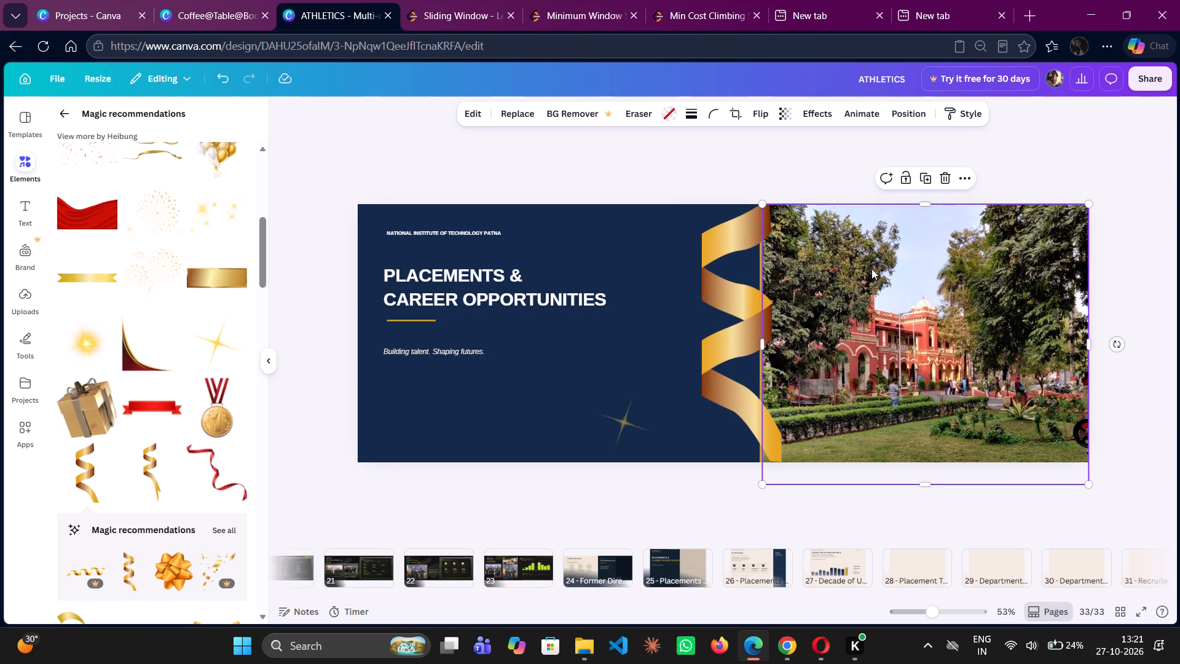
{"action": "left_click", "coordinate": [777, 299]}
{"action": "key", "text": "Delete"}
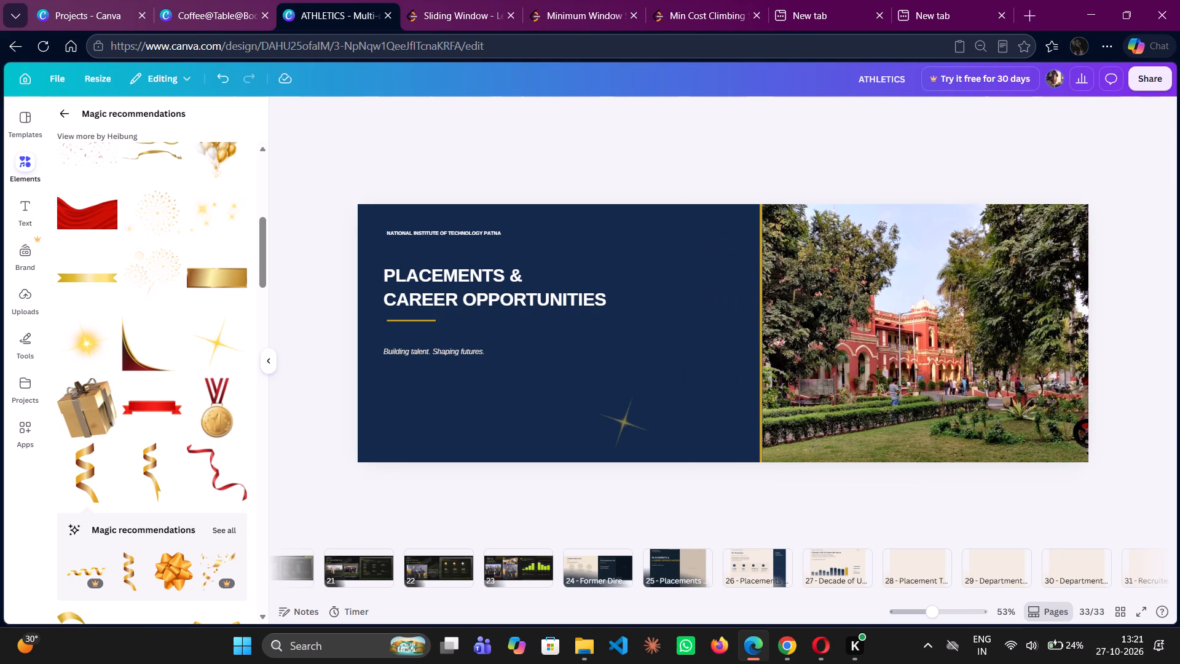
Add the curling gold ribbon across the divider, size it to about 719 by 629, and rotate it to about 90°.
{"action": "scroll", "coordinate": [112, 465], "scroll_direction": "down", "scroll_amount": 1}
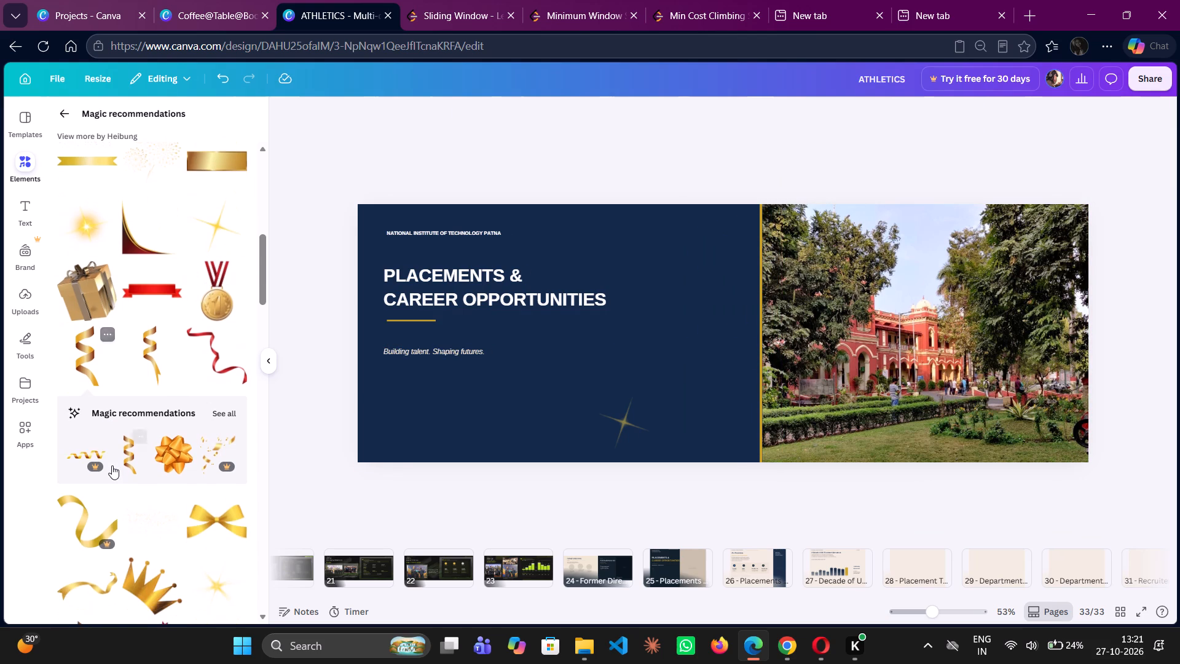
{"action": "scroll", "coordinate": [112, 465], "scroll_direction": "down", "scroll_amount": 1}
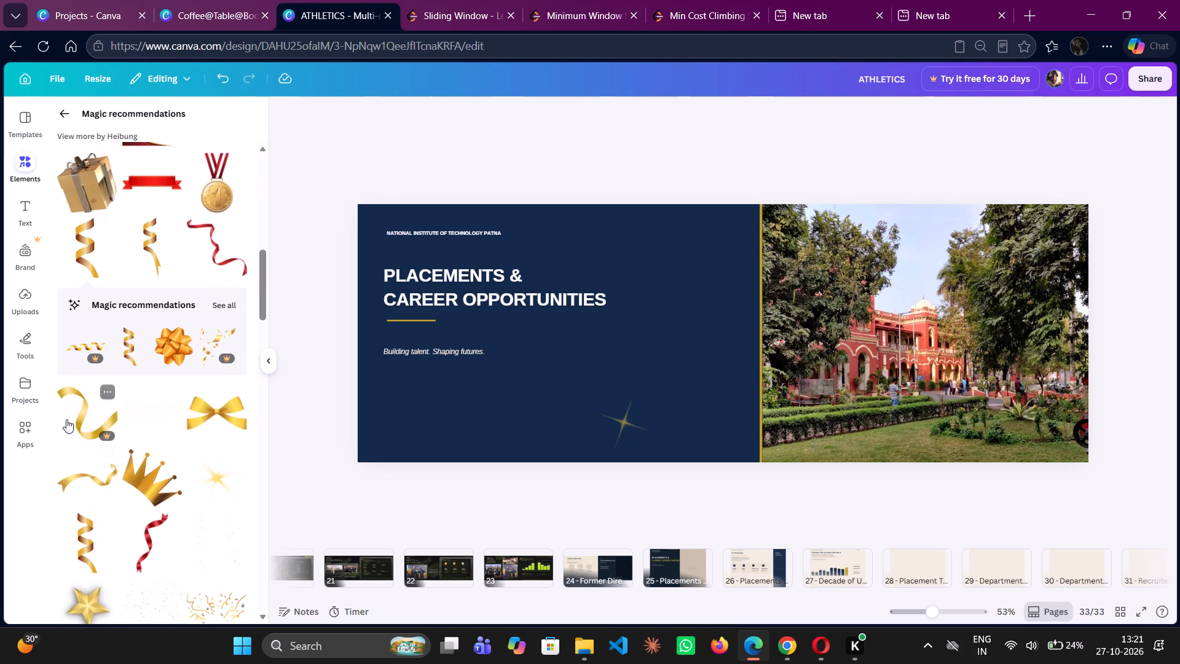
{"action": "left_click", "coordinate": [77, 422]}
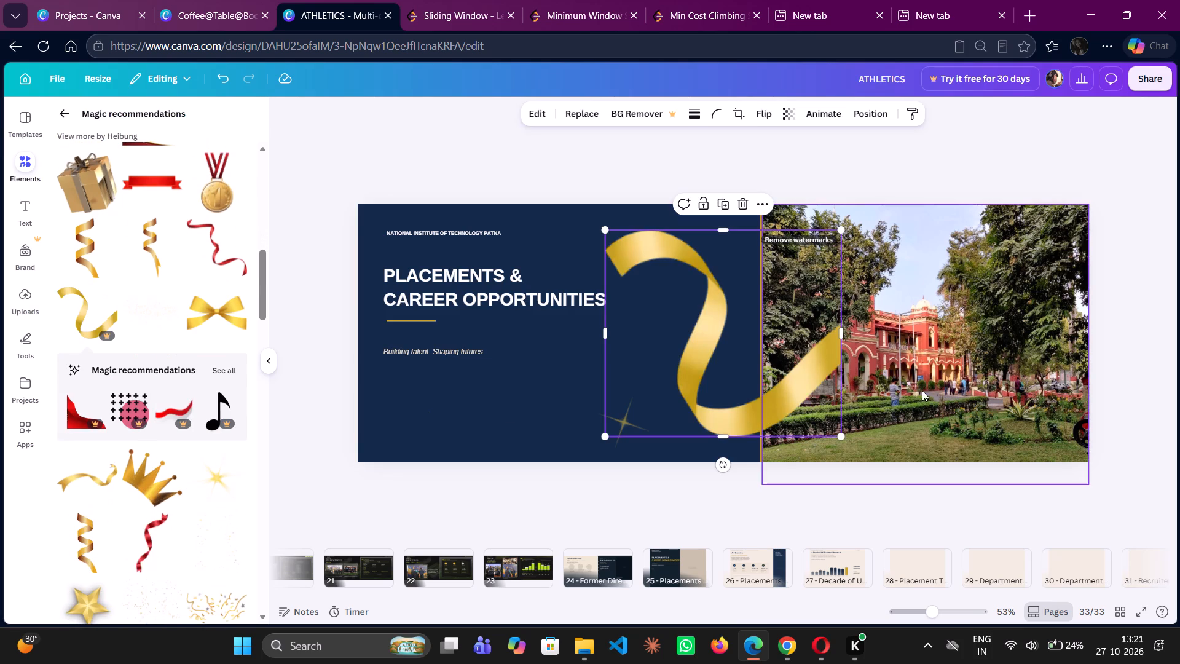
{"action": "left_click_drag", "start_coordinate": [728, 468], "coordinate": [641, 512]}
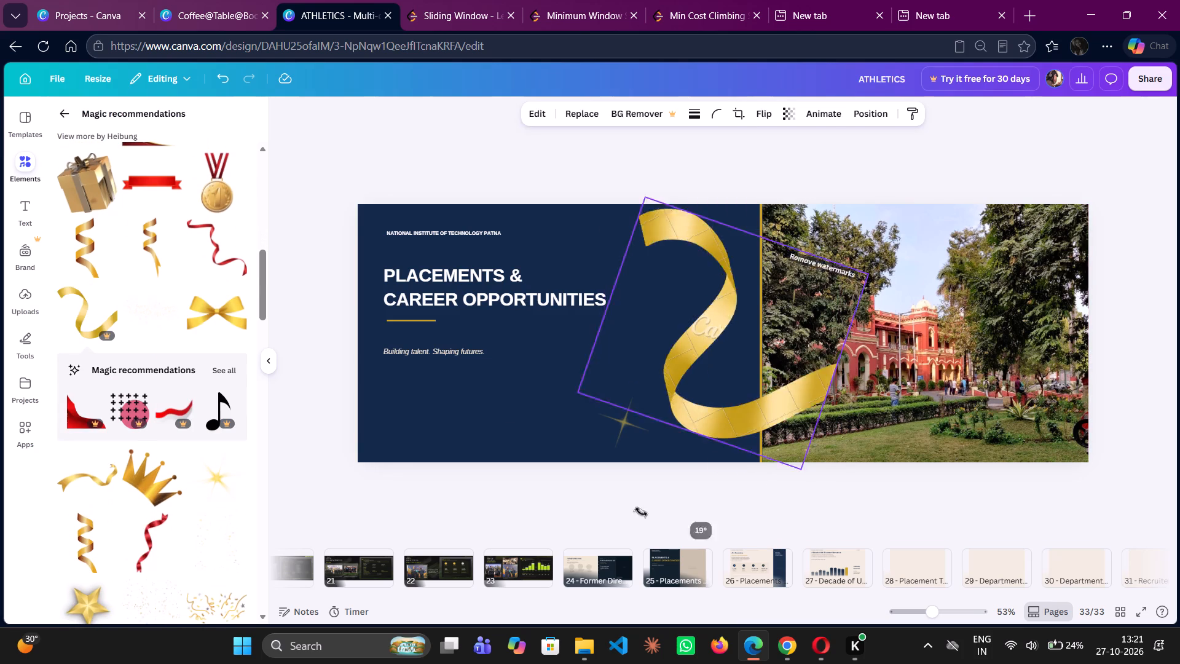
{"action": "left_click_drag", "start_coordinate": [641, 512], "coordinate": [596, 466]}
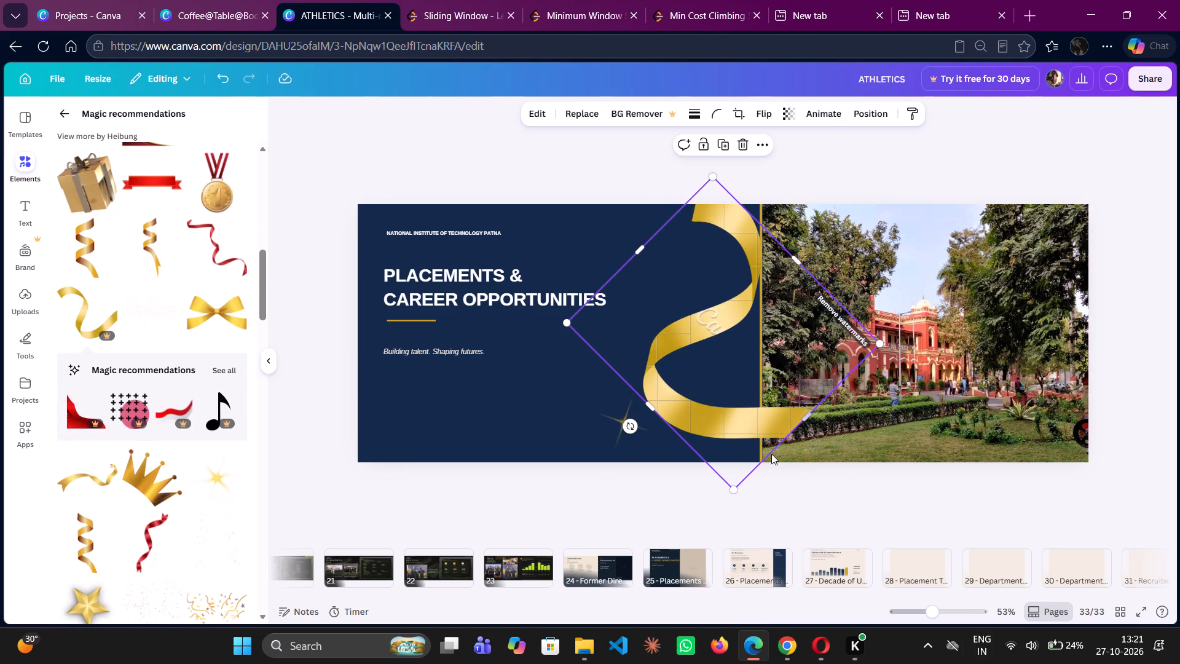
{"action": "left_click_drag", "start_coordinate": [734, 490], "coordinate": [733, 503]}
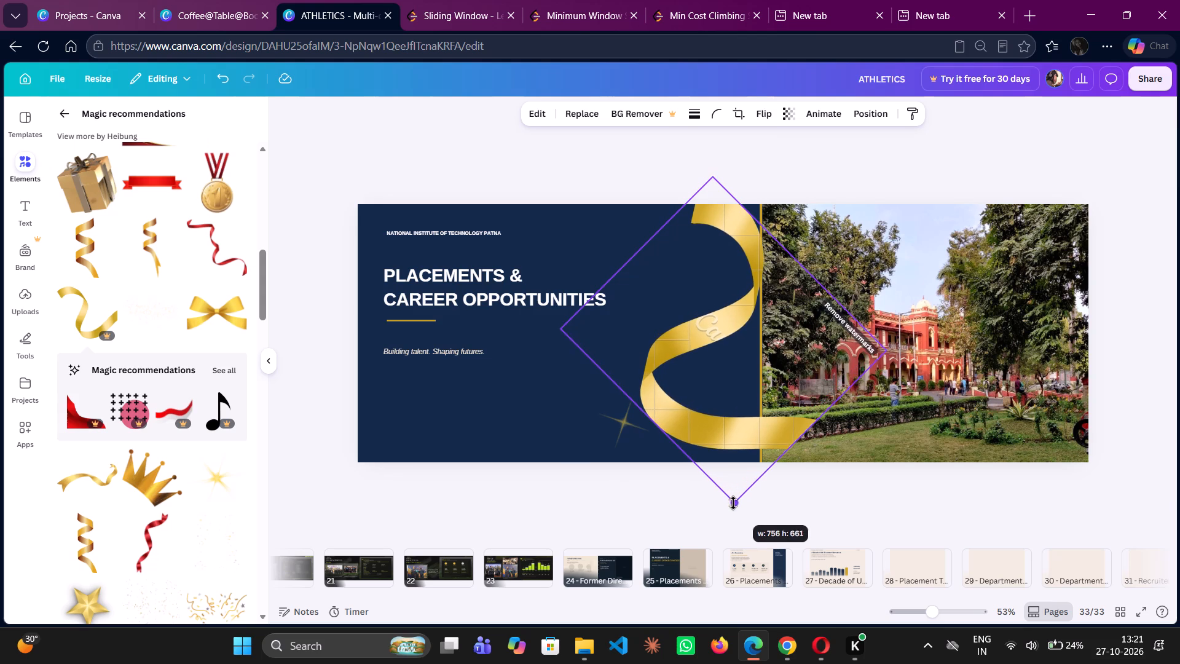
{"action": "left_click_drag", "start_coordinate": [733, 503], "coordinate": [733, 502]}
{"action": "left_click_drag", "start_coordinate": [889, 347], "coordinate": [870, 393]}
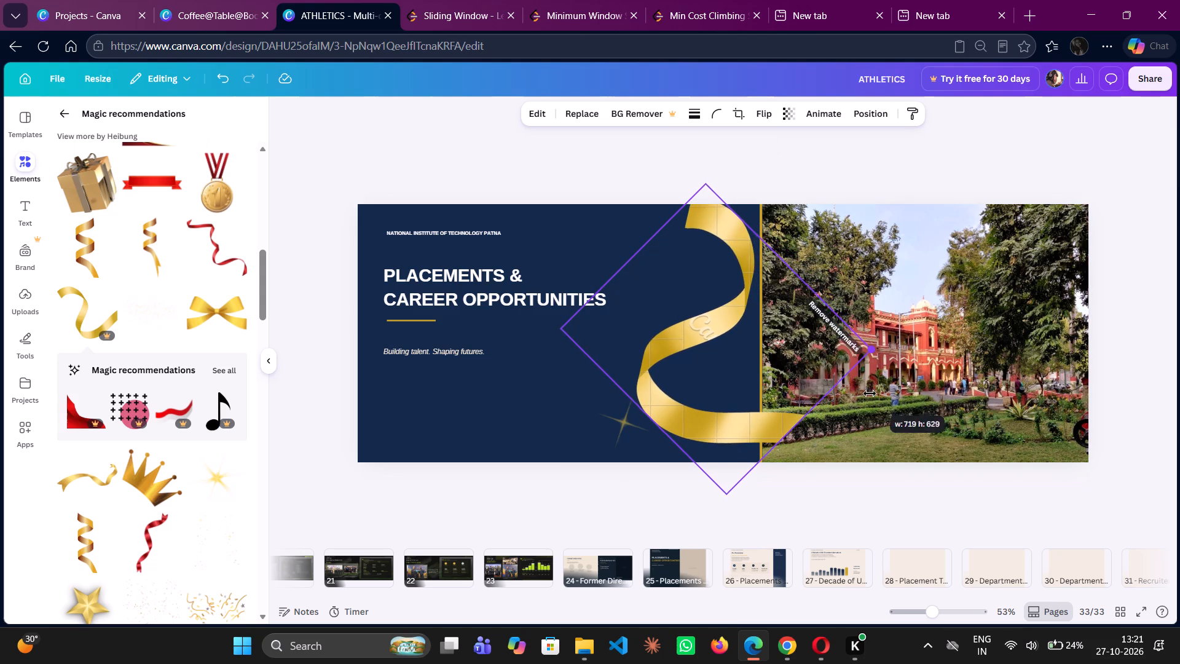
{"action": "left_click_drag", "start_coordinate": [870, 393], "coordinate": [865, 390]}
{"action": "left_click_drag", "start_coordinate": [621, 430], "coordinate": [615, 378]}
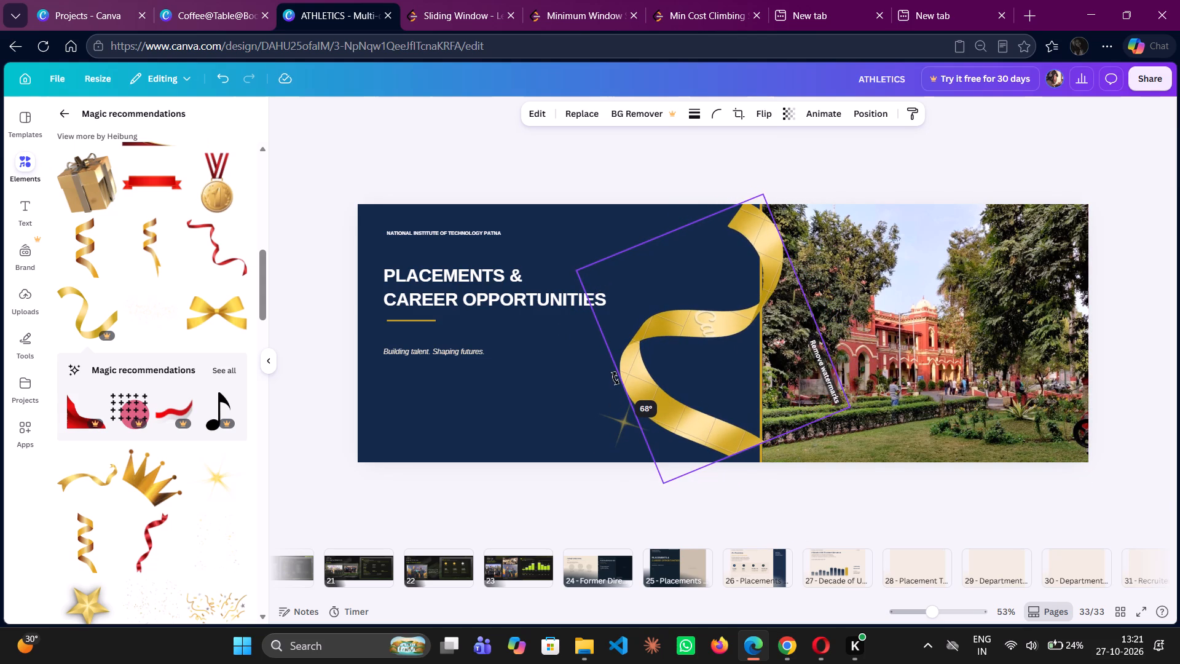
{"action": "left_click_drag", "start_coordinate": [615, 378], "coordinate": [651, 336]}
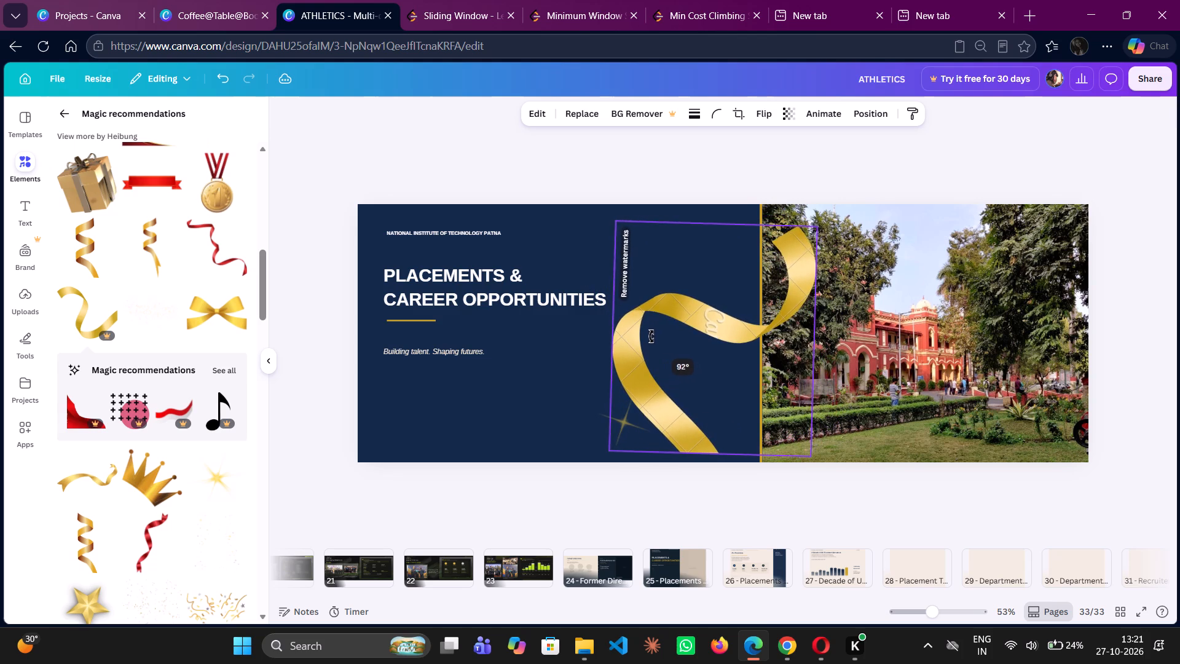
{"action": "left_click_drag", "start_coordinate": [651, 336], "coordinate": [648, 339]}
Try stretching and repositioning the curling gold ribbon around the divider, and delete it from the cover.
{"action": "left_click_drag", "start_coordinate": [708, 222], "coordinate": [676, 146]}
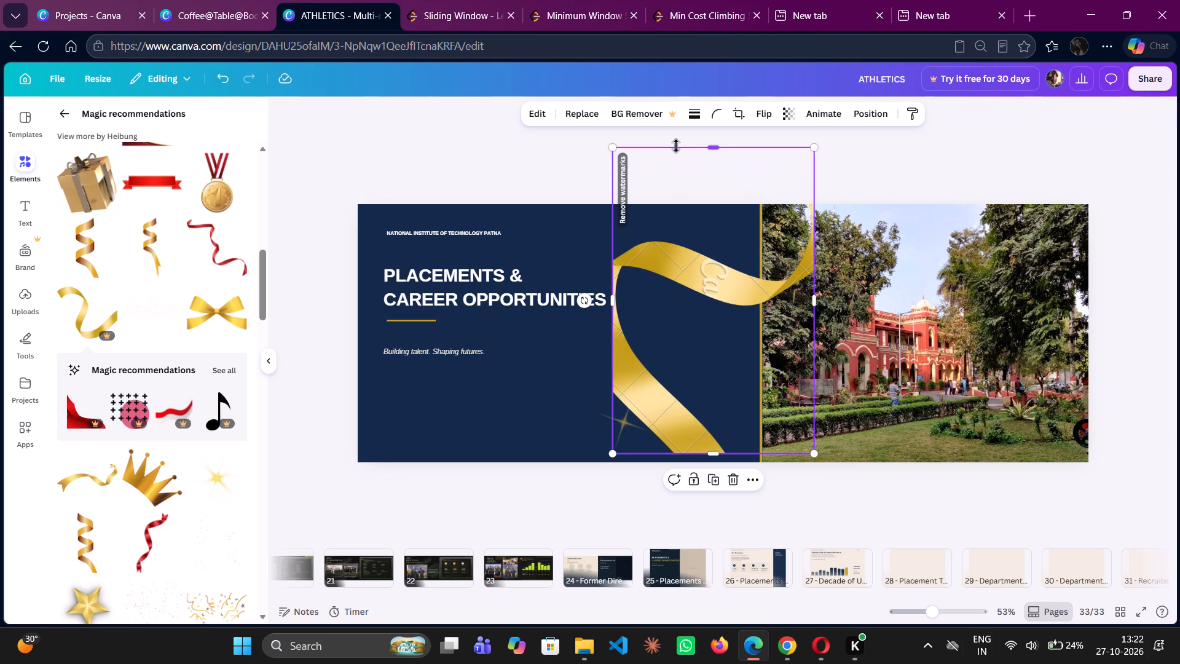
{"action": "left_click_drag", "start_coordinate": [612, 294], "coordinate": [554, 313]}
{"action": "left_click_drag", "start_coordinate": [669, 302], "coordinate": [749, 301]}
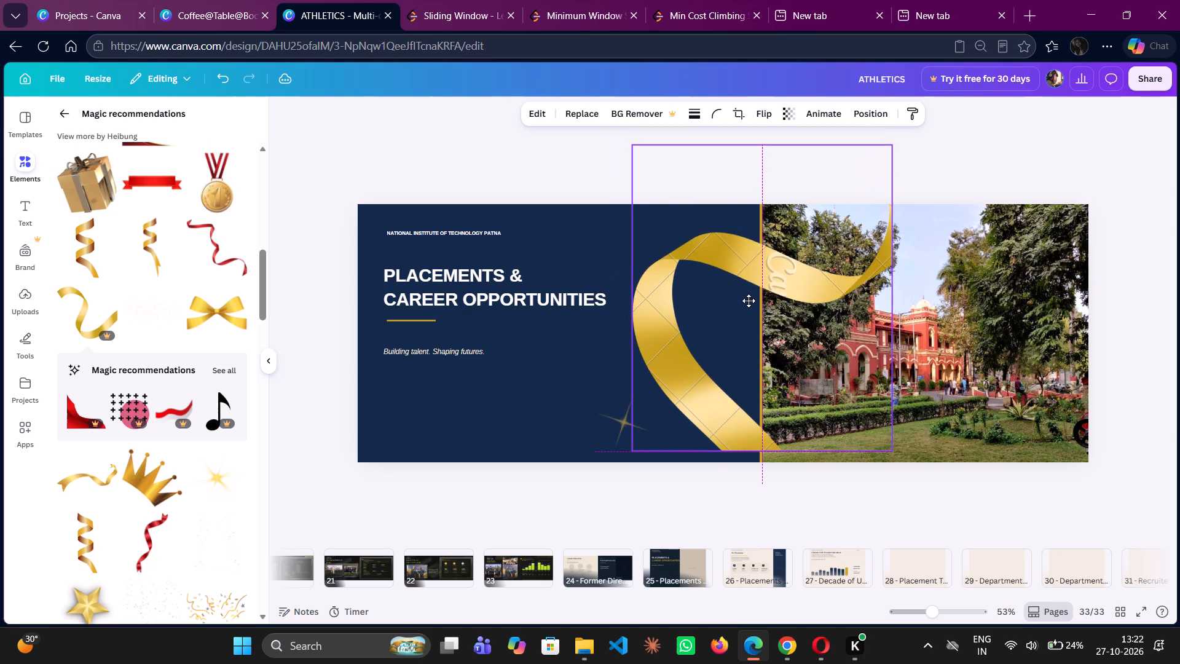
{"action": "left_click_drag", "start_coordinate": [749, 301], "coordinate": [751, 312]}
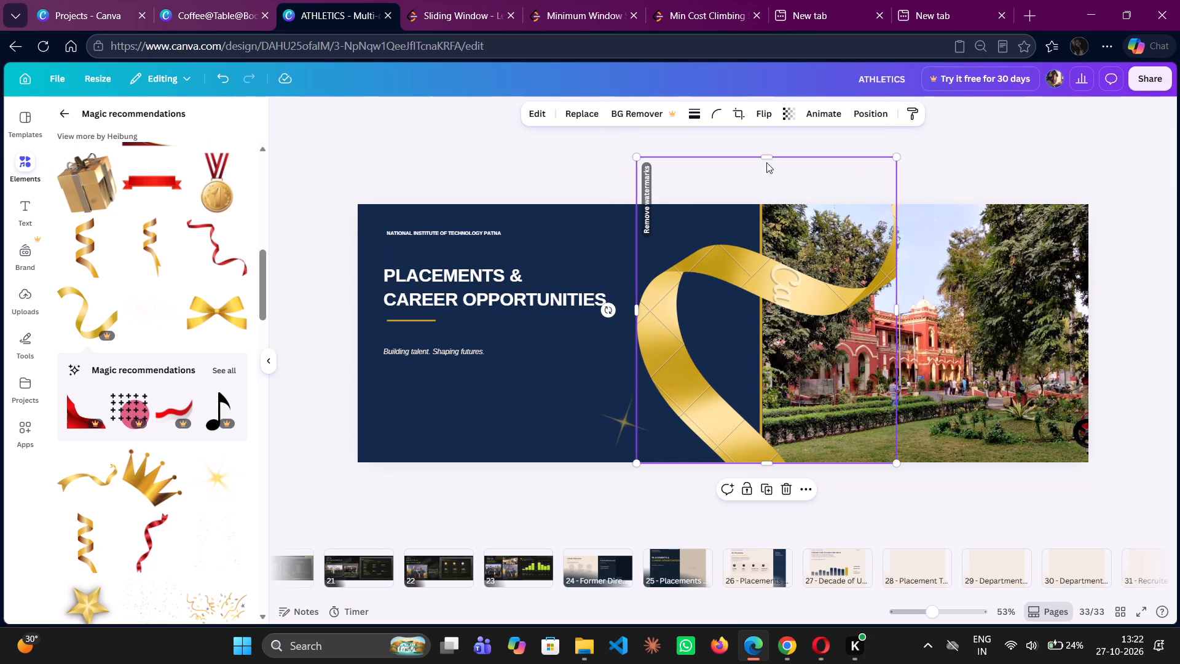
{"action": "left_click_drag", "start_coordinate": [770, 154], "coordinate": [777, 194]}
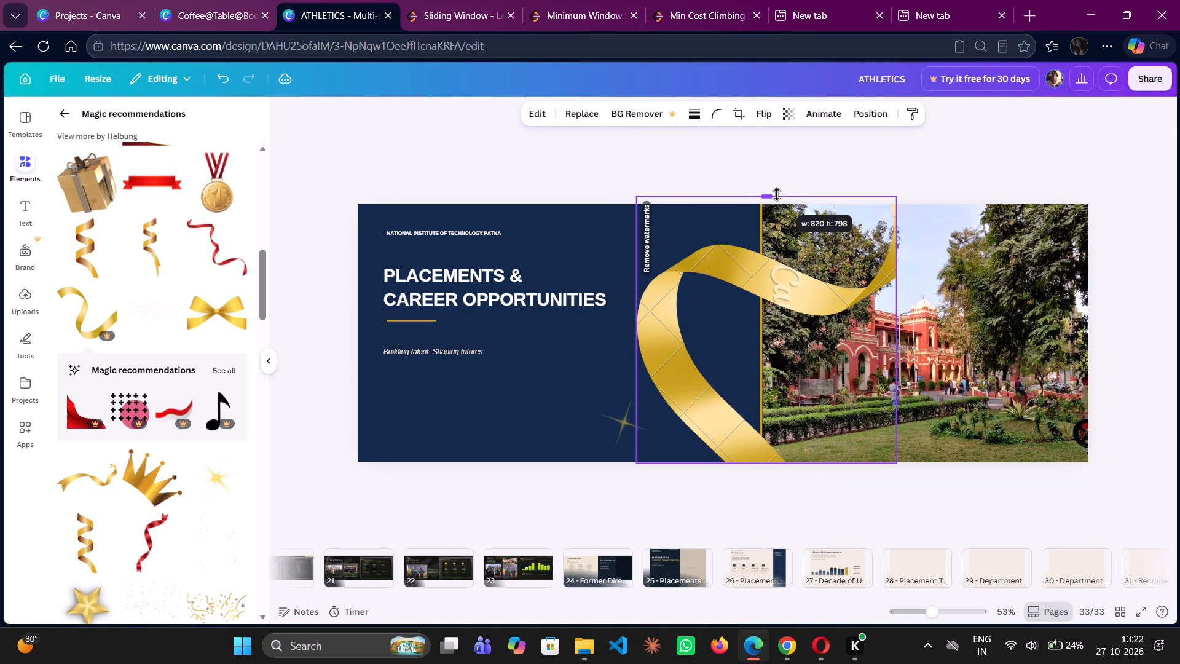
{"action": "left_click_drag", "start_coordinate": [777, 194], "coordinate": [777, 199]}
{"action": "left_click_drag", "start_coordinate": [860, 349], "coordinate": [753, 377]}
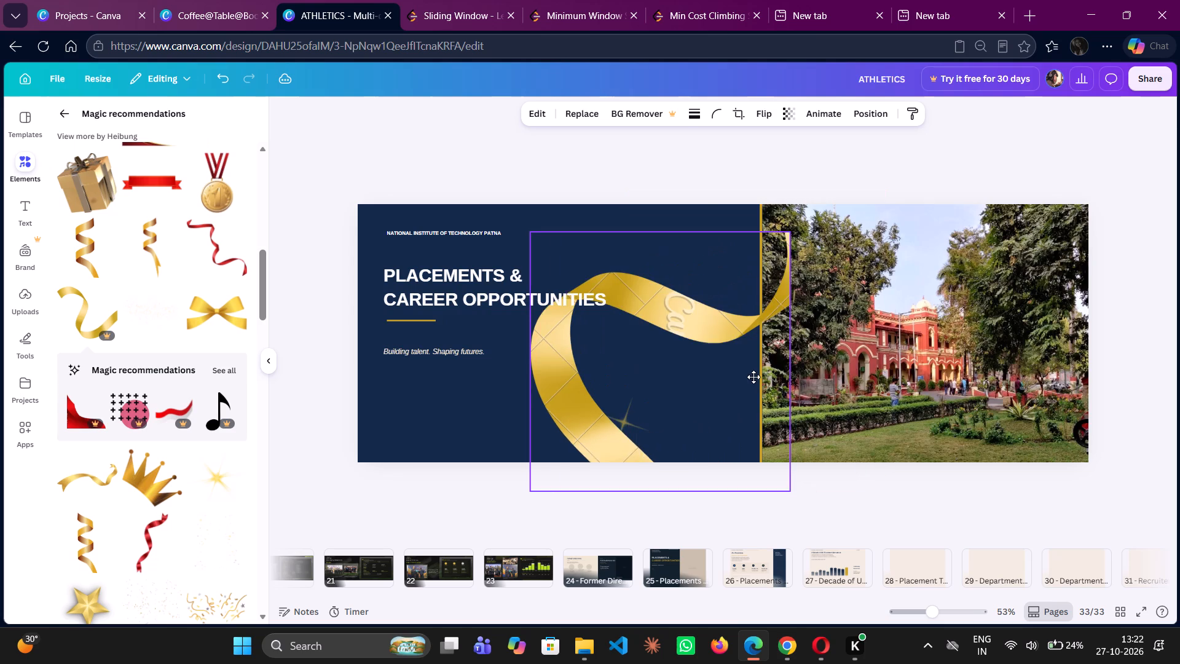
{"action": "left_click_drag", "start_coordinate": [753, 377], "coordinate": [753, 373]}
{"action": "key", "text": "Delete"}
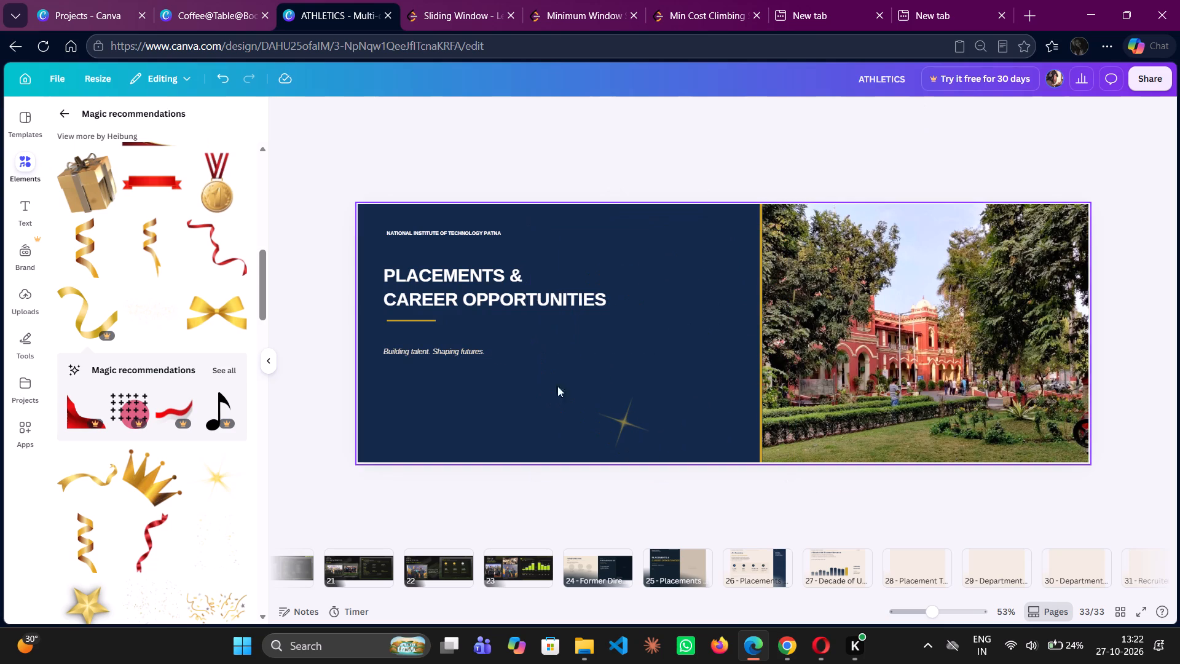
Add the red twisted ribbon over the divider, widen it, and stretch it to about 879 high so it spans the page.
{"action": "scroll", "coordinate": [140, 484], "scroll_direction": "down", "scroll_amount": 1}
{"action": "left_click", "coordinate": [140, 484]}
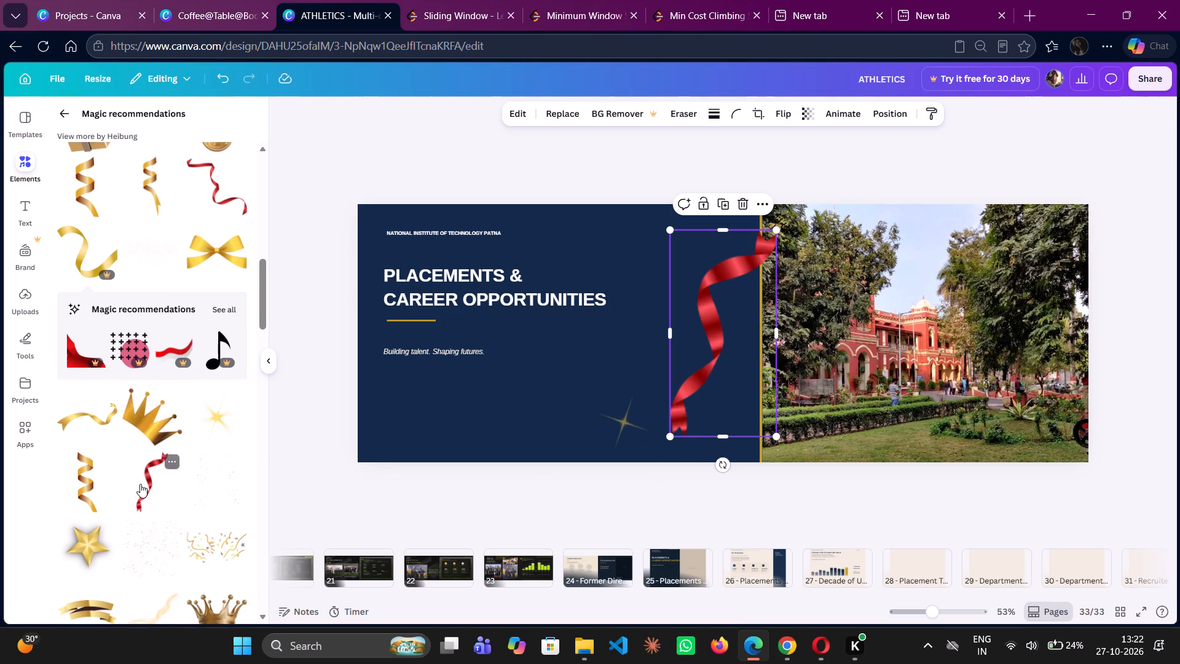
{"action": "left_click_drag", "start_coordinate": [722, 388], "coordinate": [727, 371]}
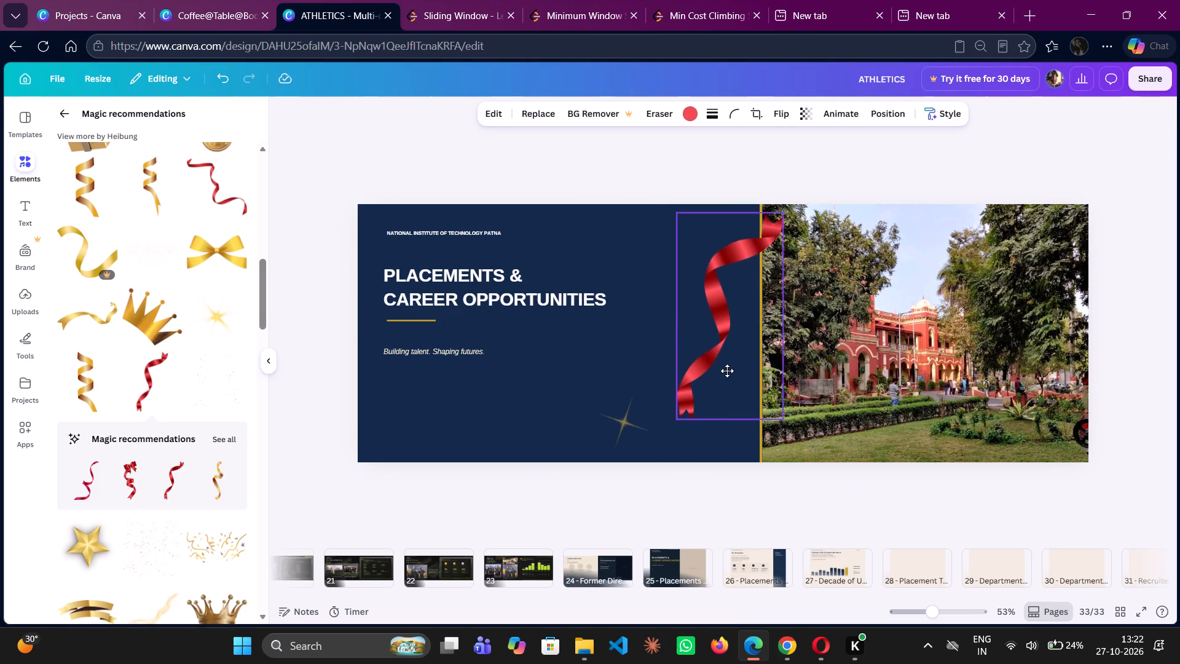
{"action": "left_click_drag", "start_coordinate": [727, 371], "coordinate": [725, 373]}
{"action": "left_click_drag", "start_coordinate": [724, 372], "coordinate": [741, 347]}
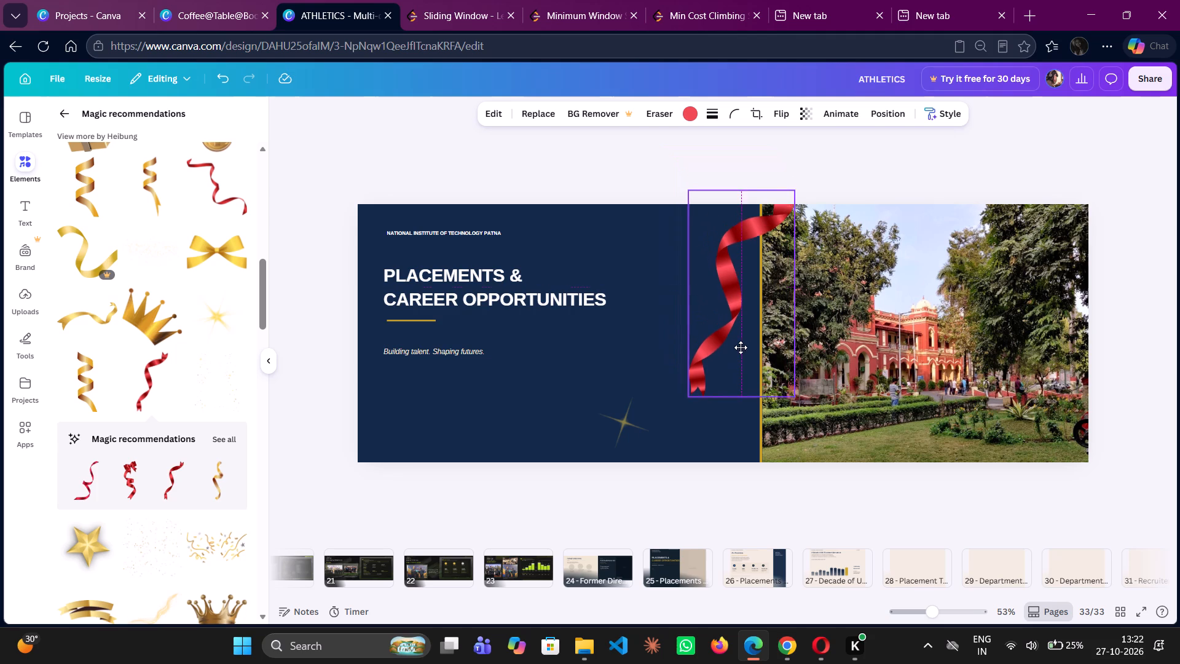
{"action": "left_click_drag", "start_coordinate": [741, 347], "coordinate": [728, 347]}
{"action": "left_click_drag", "start_coordinate": [725, 398], "coordinate": [734, 416]}
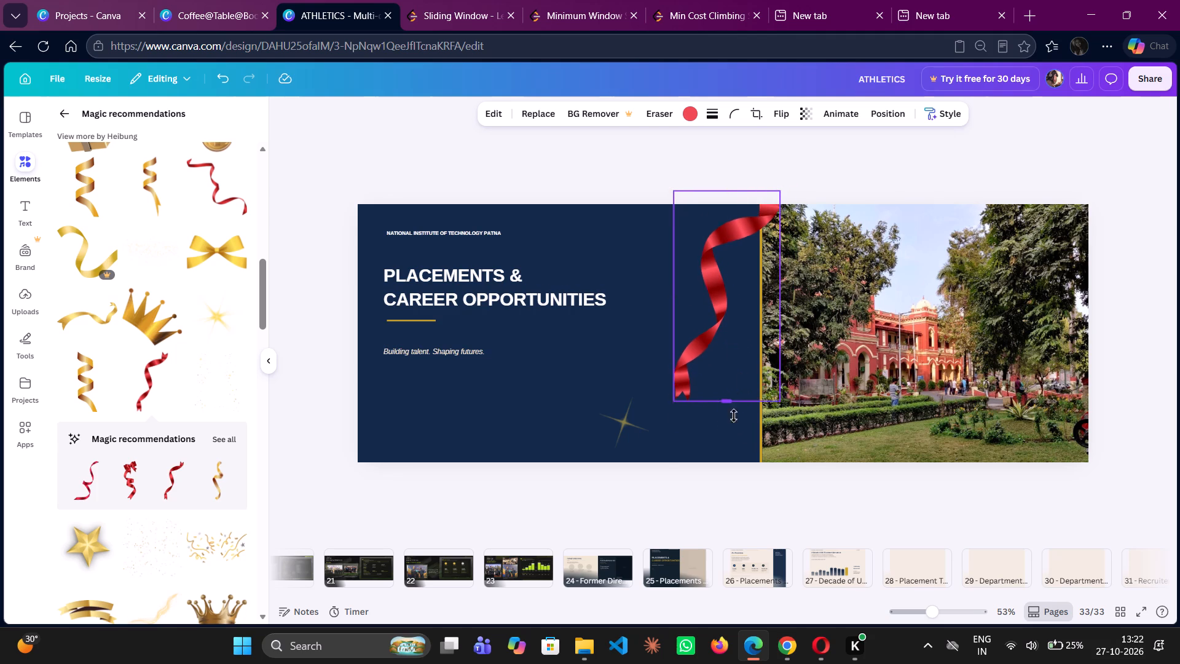
{"action": "left_click_drag", "start_coordinate": [734, 416], "coordinate": [748, 477]}
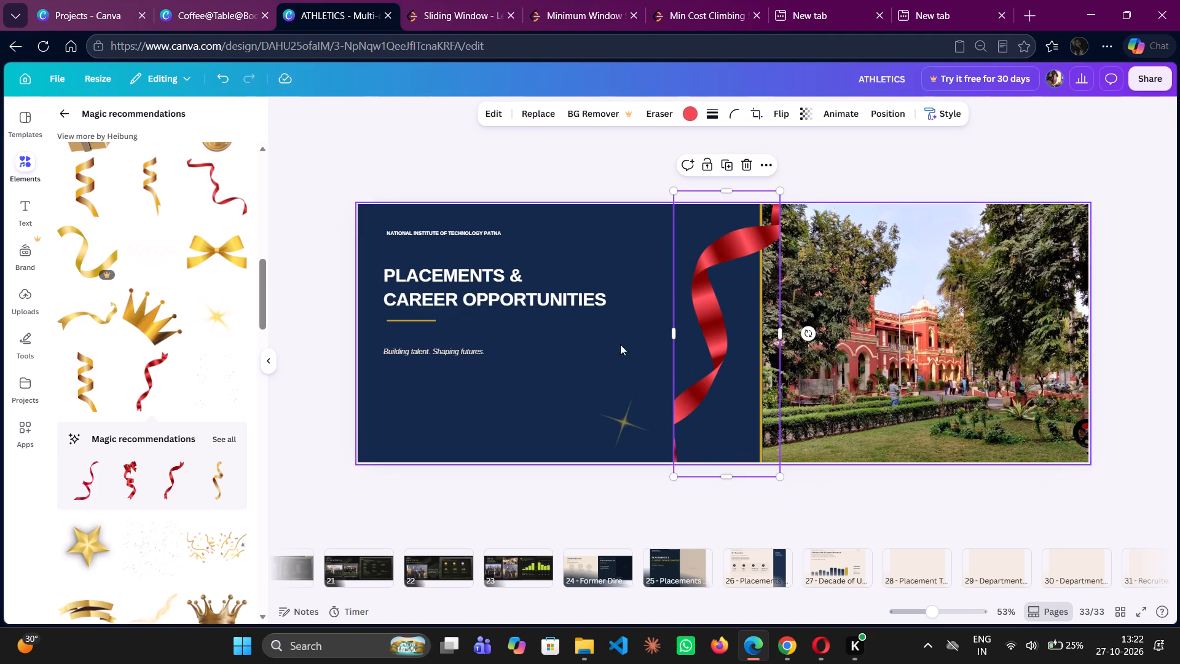
{"action": "left_click_drag", "start_coordinate": [672, 326], "coordinate": [645, 334]}
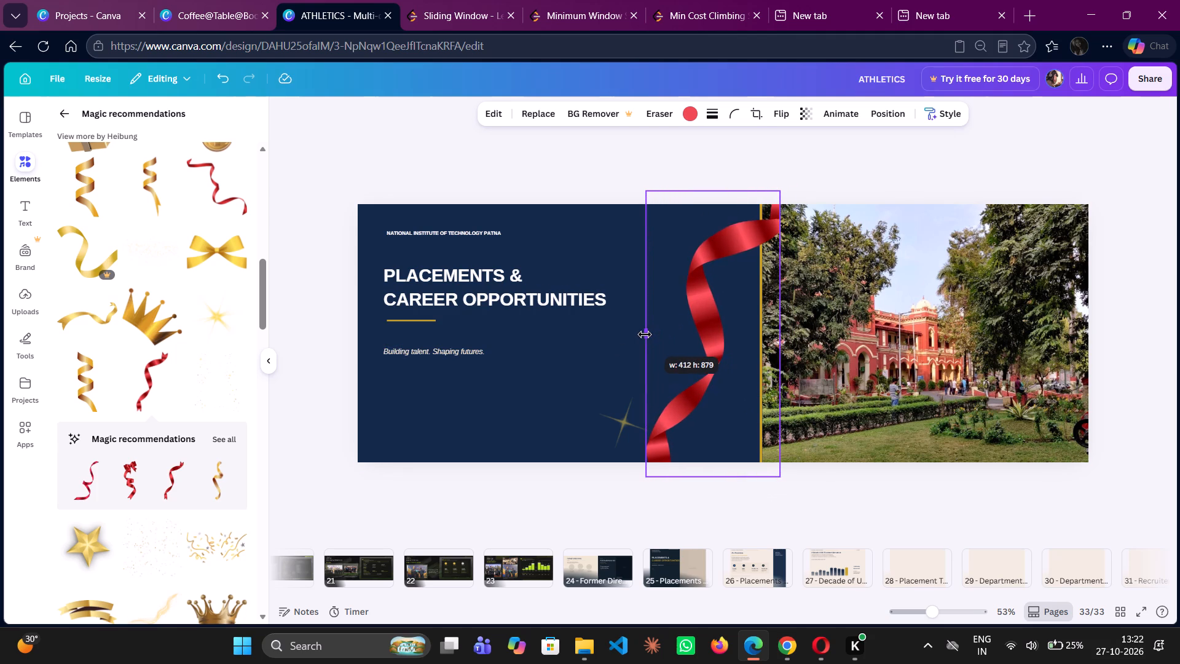
{"action": "left_click_drag", "start_coordinate": [645, 334], "coordinate": [656, 336]}
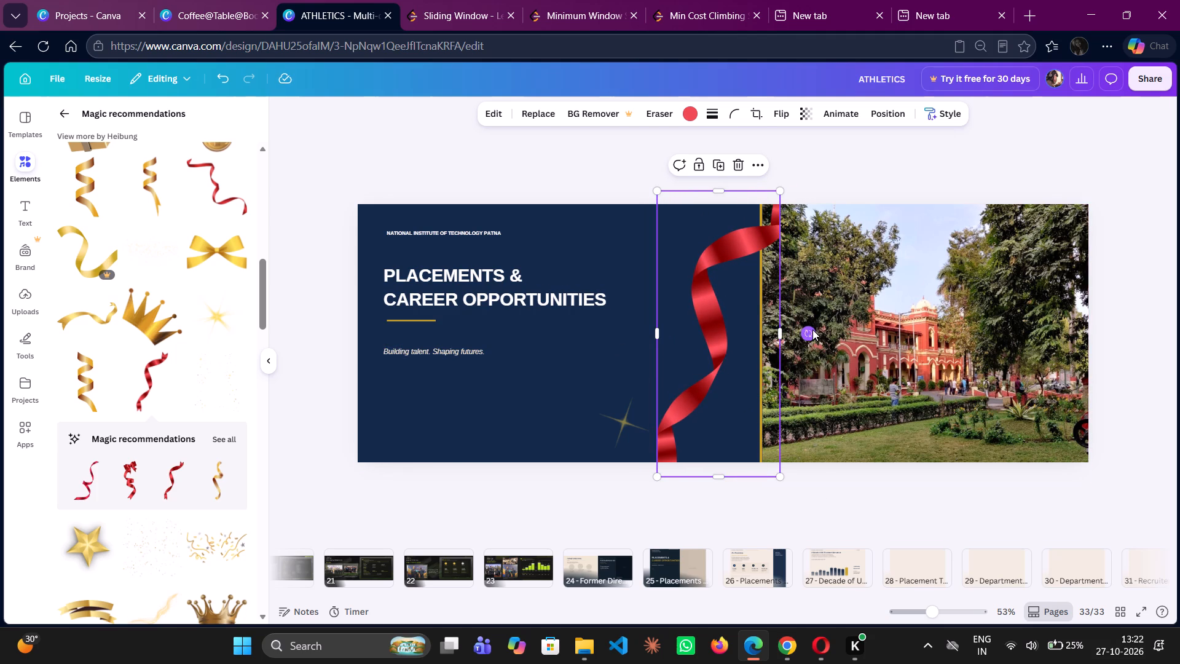
Tilt the red ribbon slightly counterclockwise and move it fully onto the navy area, clear of the gold divider.
{"action": "left_click_drag", "start_coordinate": [812, 330], "coordinate": [828, 299]}
{"action": "left_click_drag", "start_coordinate": [756, 314], "coordinate": [779, 307]}
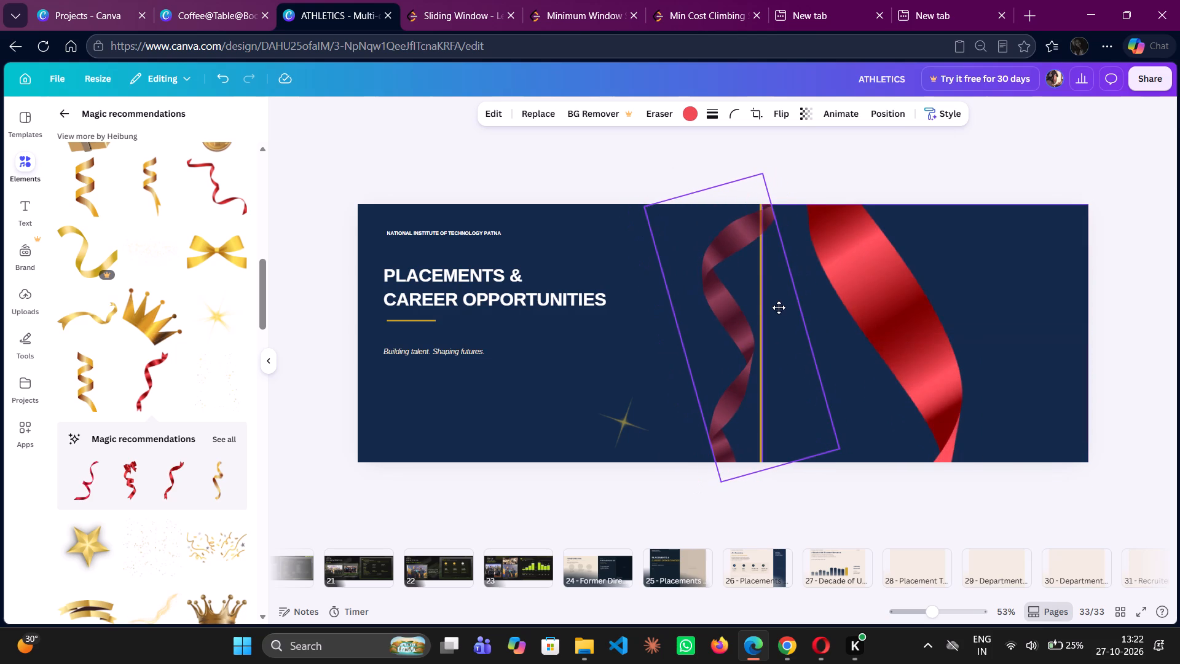
{"action": "left_click_drag", "start_coordinate": [779, 307], "coordinate": [747, 312]}
{"action": "left_click_drag", "start_coordinate": [758, 331], "coordinate": [730, 330]}
Reposition the campus photo flush against the gold divider, aligned with the page's top and right edges.
{"action": "left_click_drag", "start_coordinate": [924, 326], "coordinate": [932, 356]}
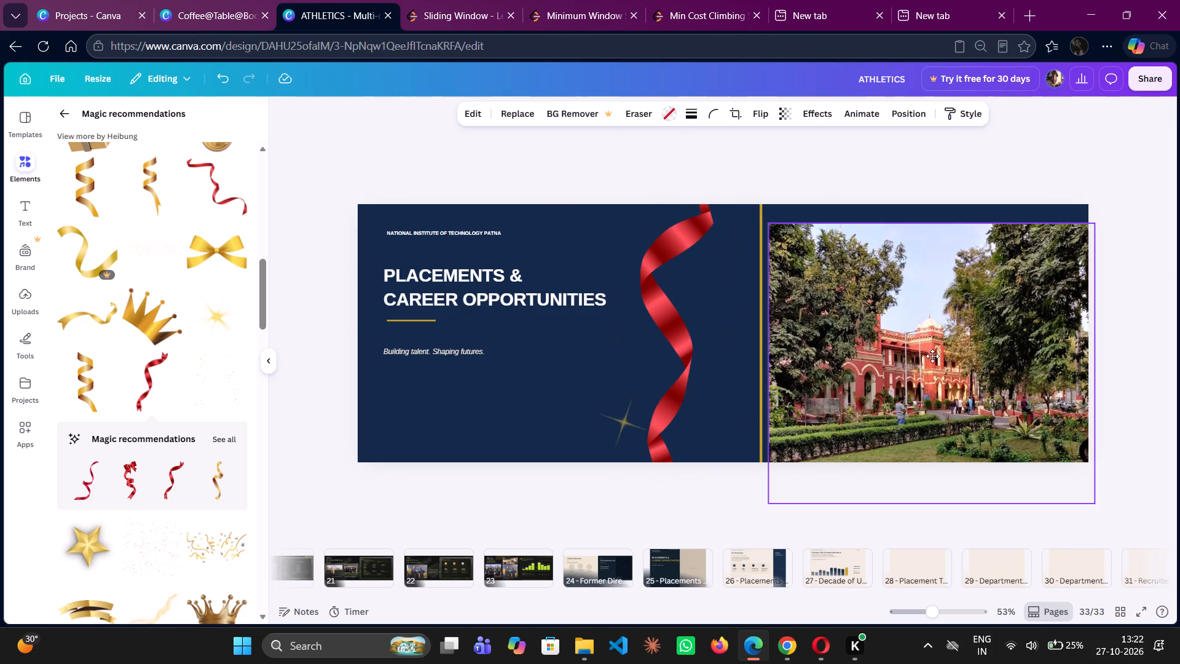
{"action": "left_click_drag", "start_coordinate": [932, 356], "coordinate": [935, 365]}
{"action": "left_click", "coordinate": [832, 227]}
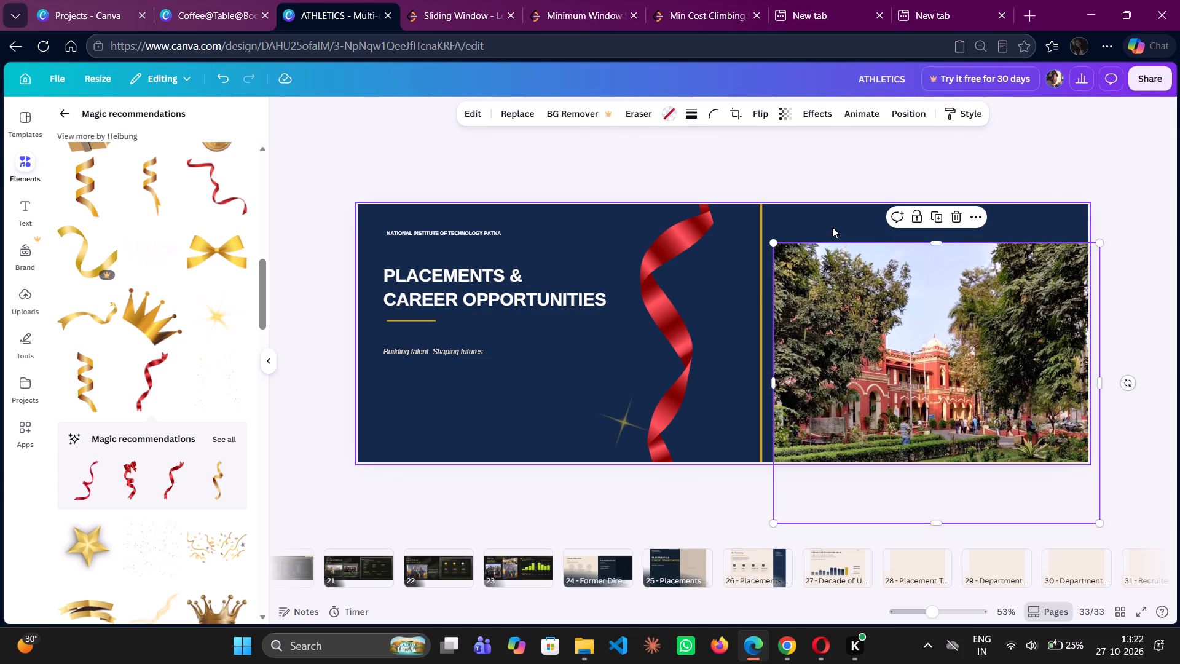
{"action": "left_click_drag", "start_coordinate": [888, 275], "coordinate": [877, 230]}
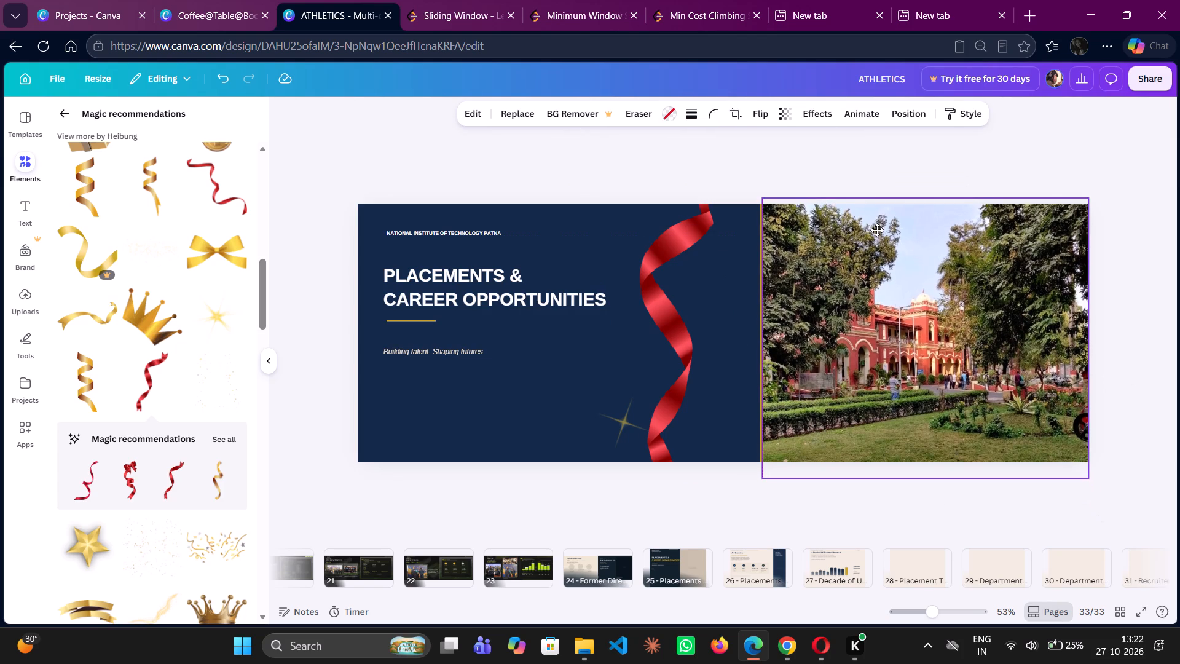
{"action": "left_click_drag", "start_coordinate": [877, 230], "coordinate": [898, 224]}
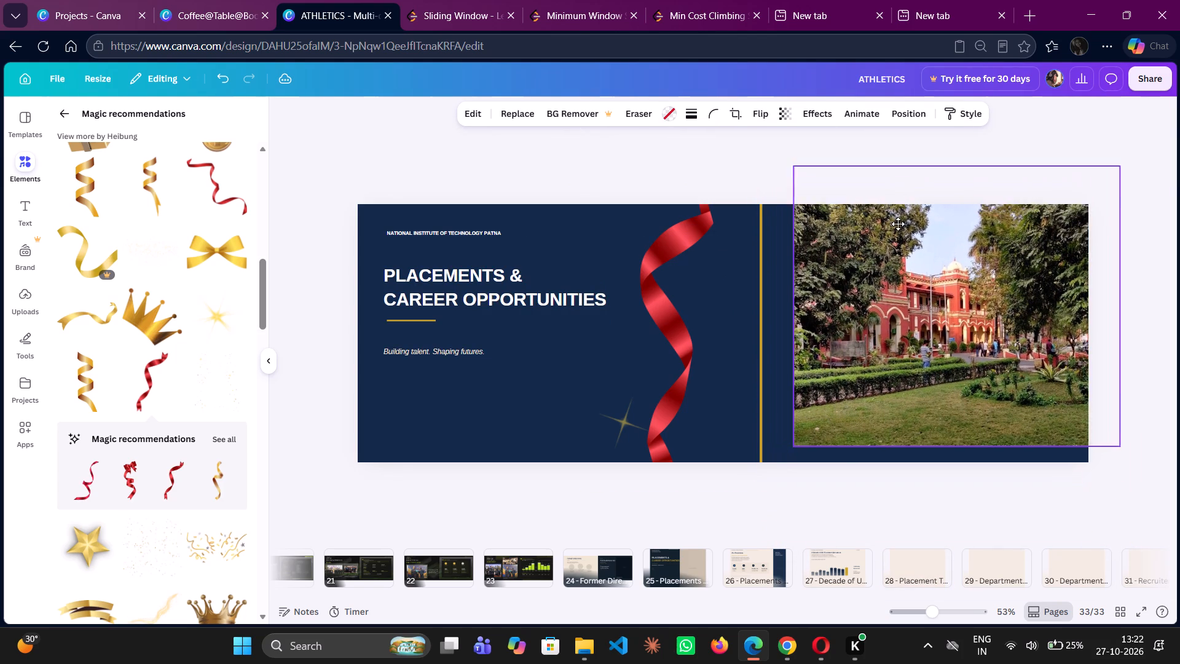
{"action": "left_click_drag", "start_coordinate": [898, 224], "coordinate": [883, 236]}
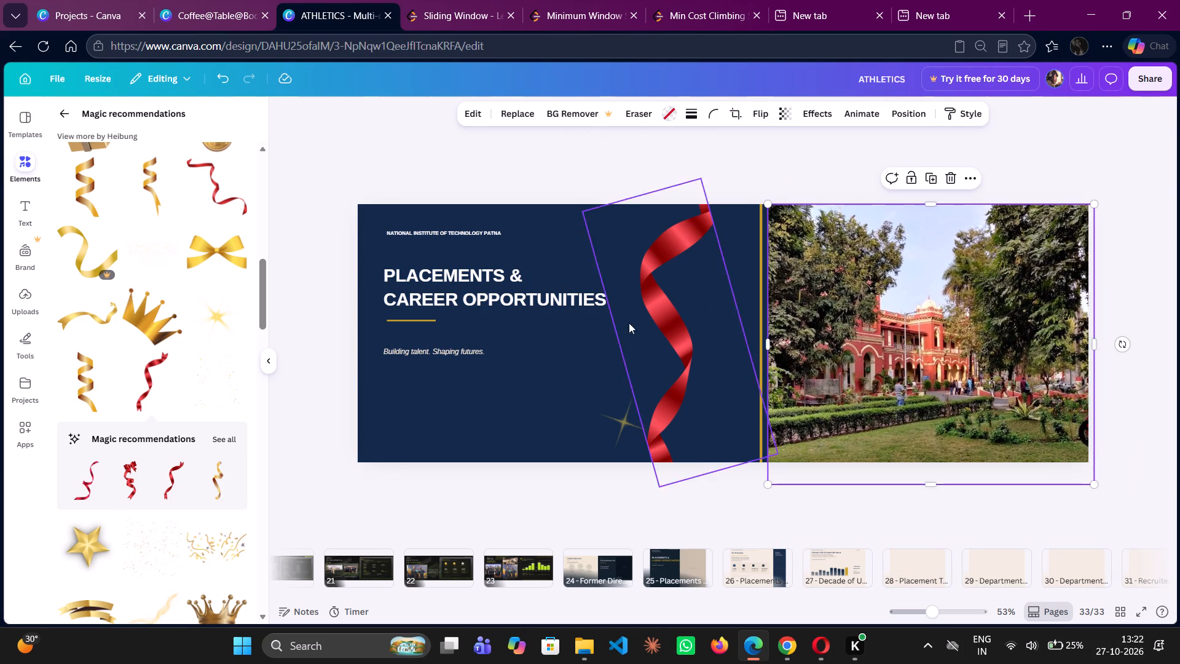
{"action": "left_click_drag", "start_coordinate": [883, 297], "coordinate": [878, 298]}
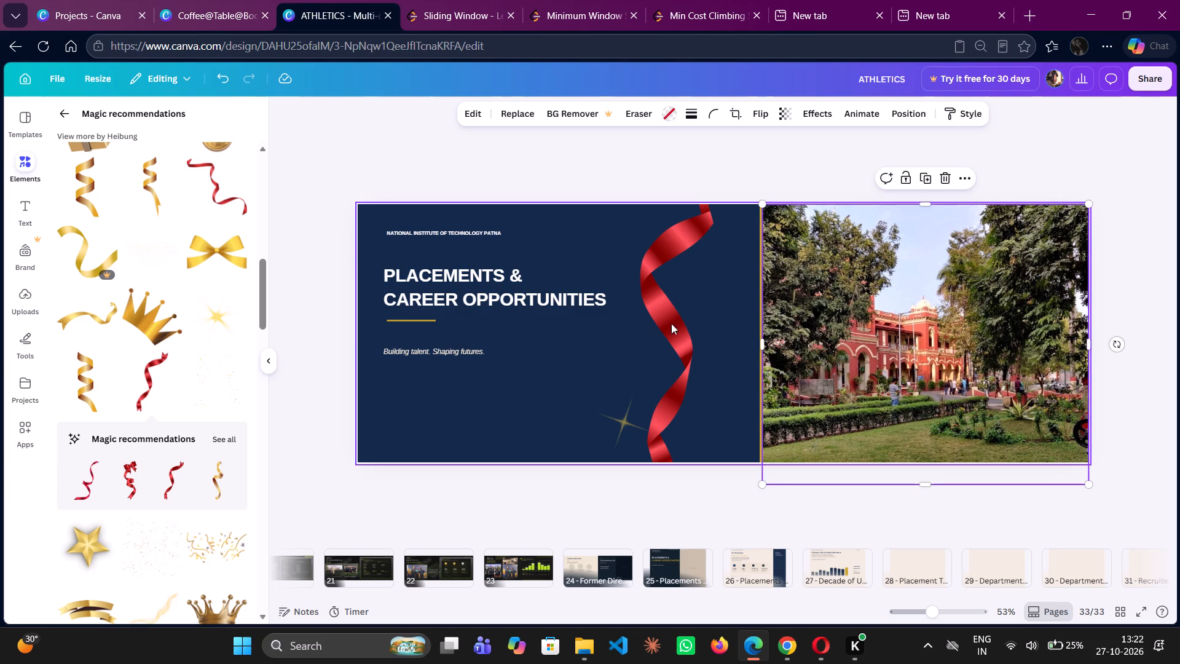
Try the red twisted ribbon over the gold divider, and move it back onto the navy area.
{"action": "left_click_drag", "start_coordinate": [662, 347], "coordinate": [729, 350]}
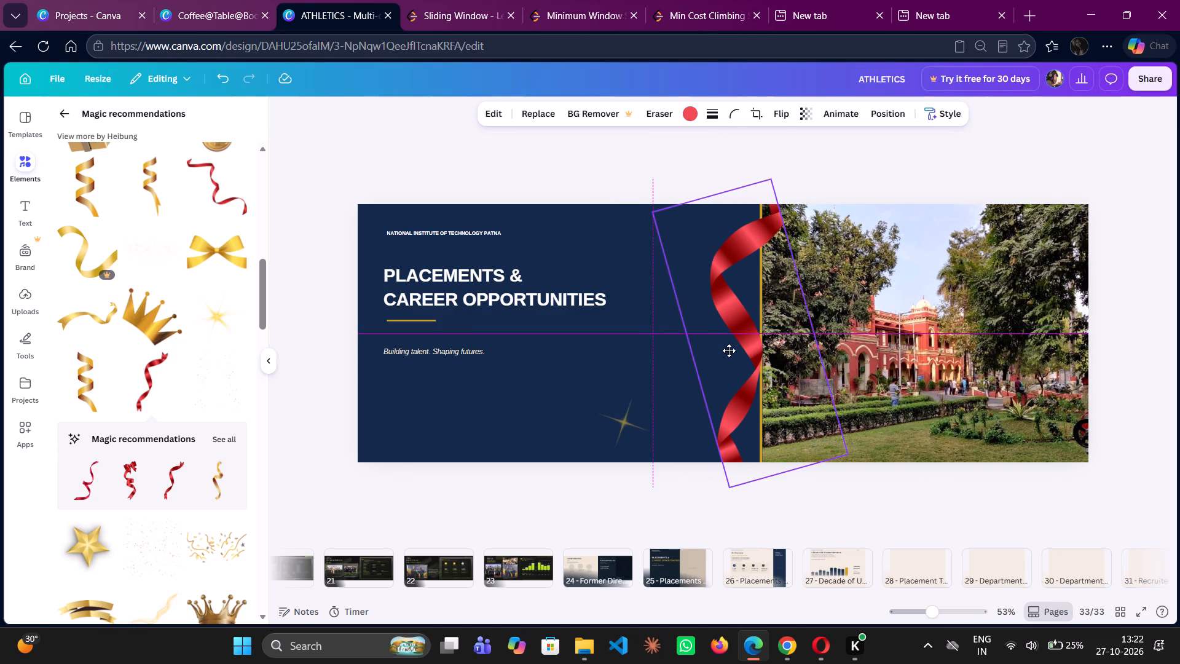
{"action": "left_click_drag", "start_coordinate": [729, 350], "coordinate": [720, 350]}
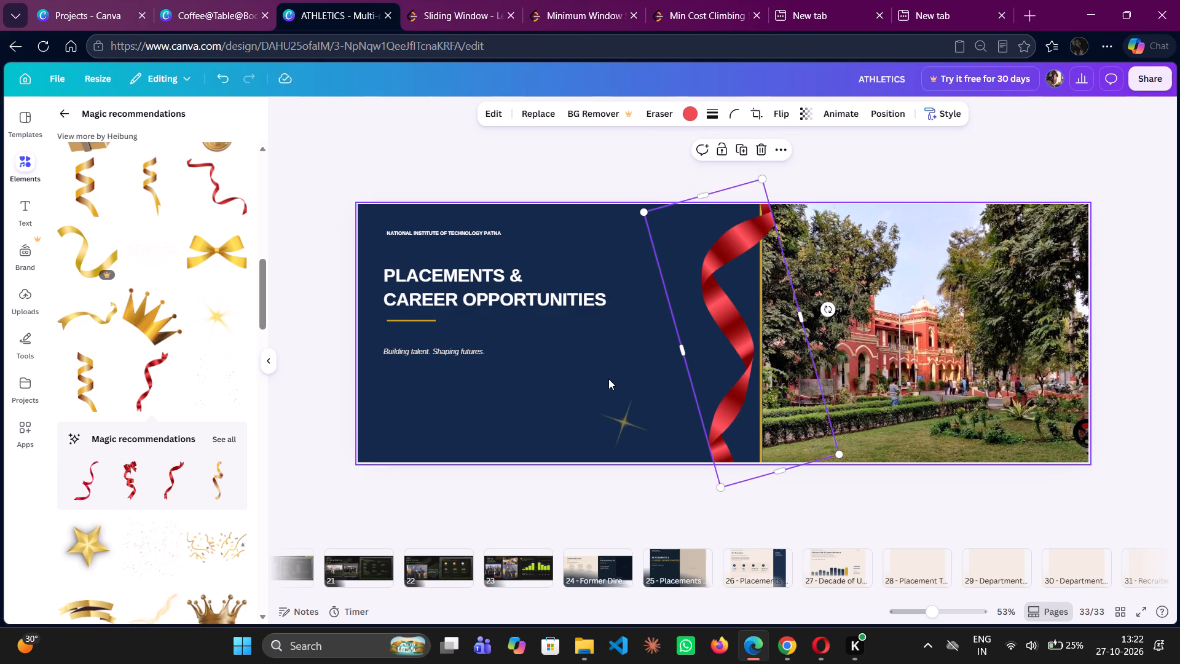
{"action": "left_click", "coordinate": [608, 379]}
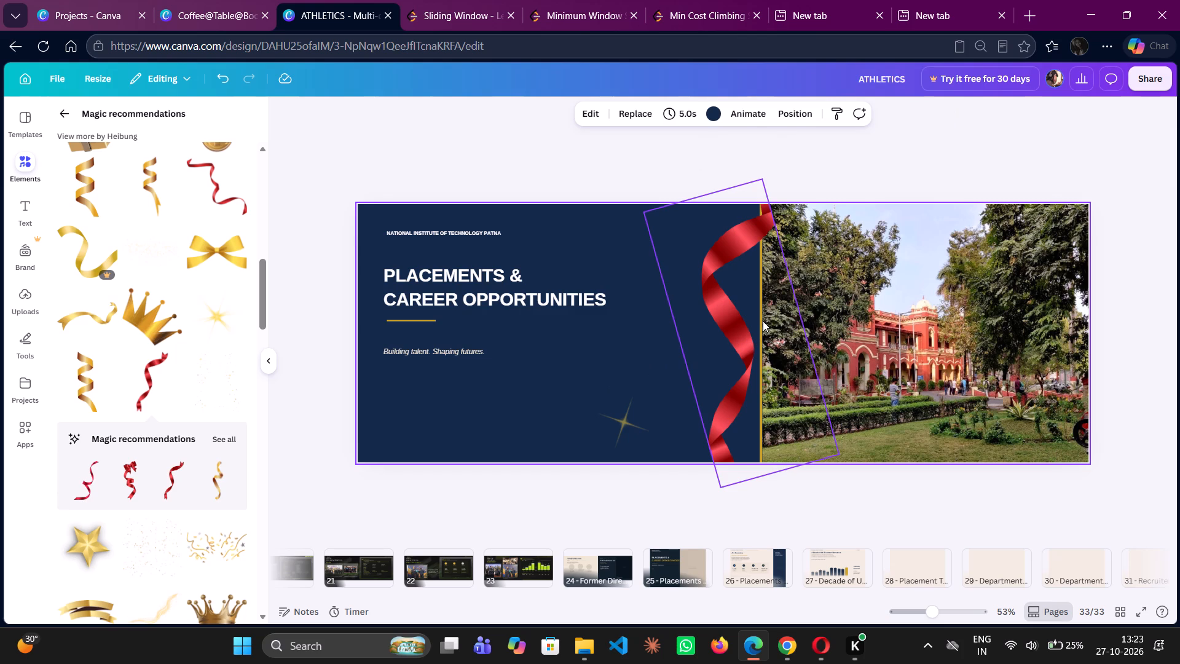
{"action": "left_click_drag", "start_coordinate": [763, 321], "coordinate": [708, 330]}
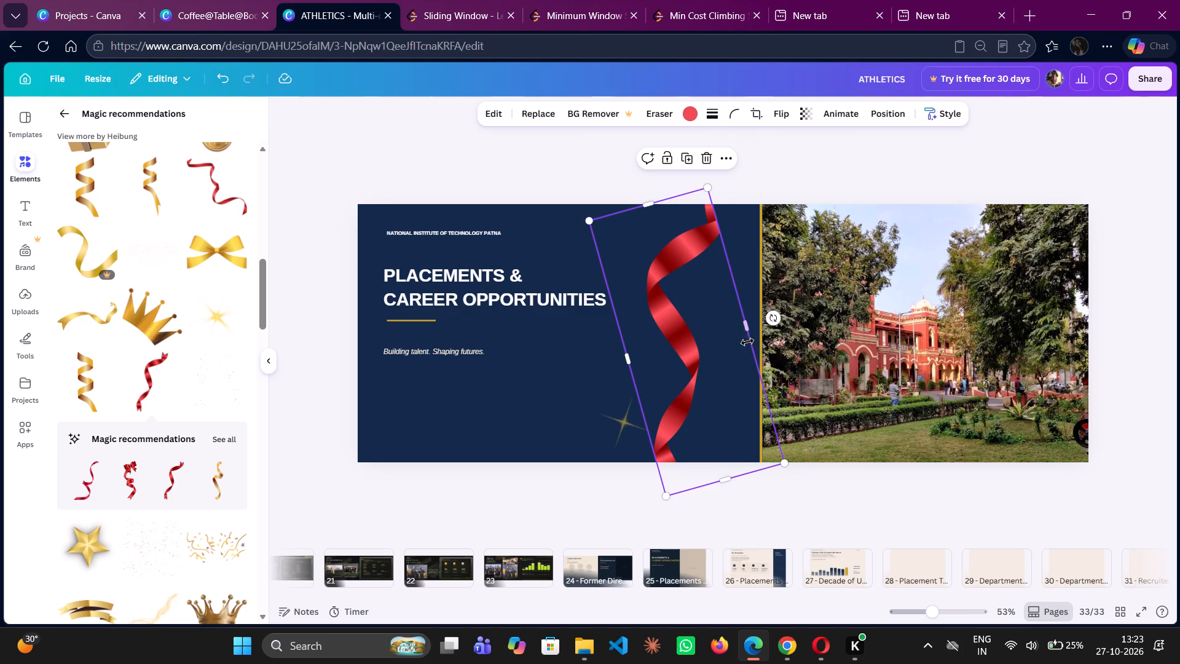
Delete the vertical gold divider line between the navy area and the campus photo.
{"action": "left_click", "coordinate": [761, 328]}
{"action": "key", "text": "Delete"}
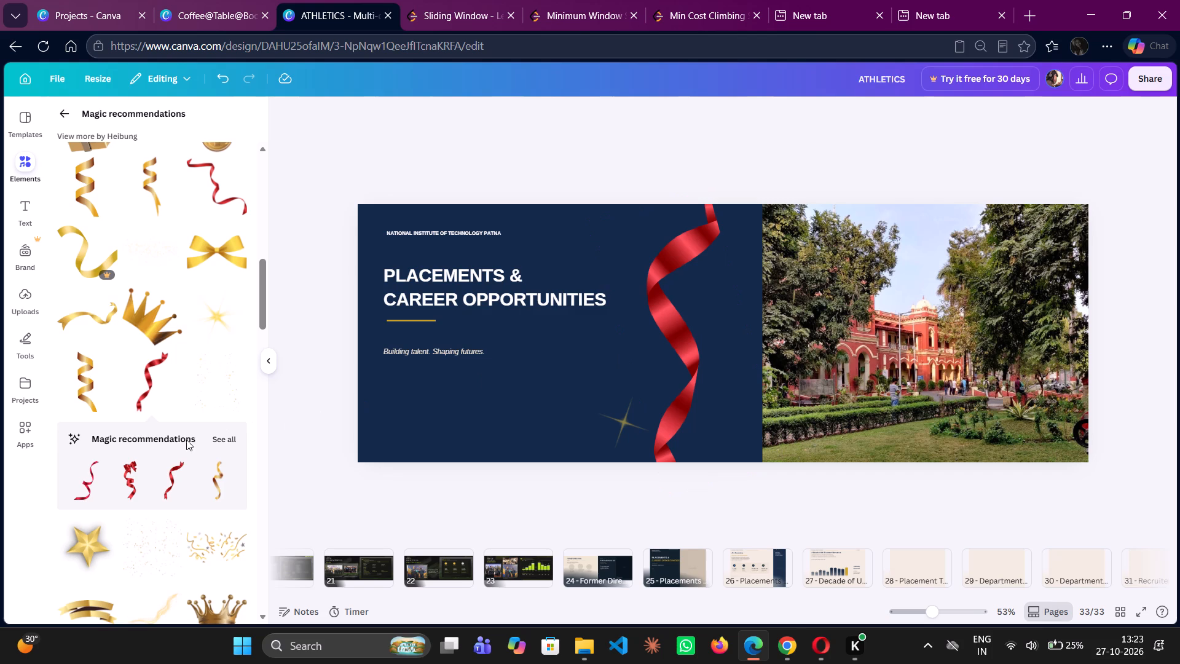
Add the looping red ribbon near the photo's edge, stretch it to nearly the page height, and tilt it slightly counterclockwise.
{"action": "left_click", "coordinate": [86, 479]}
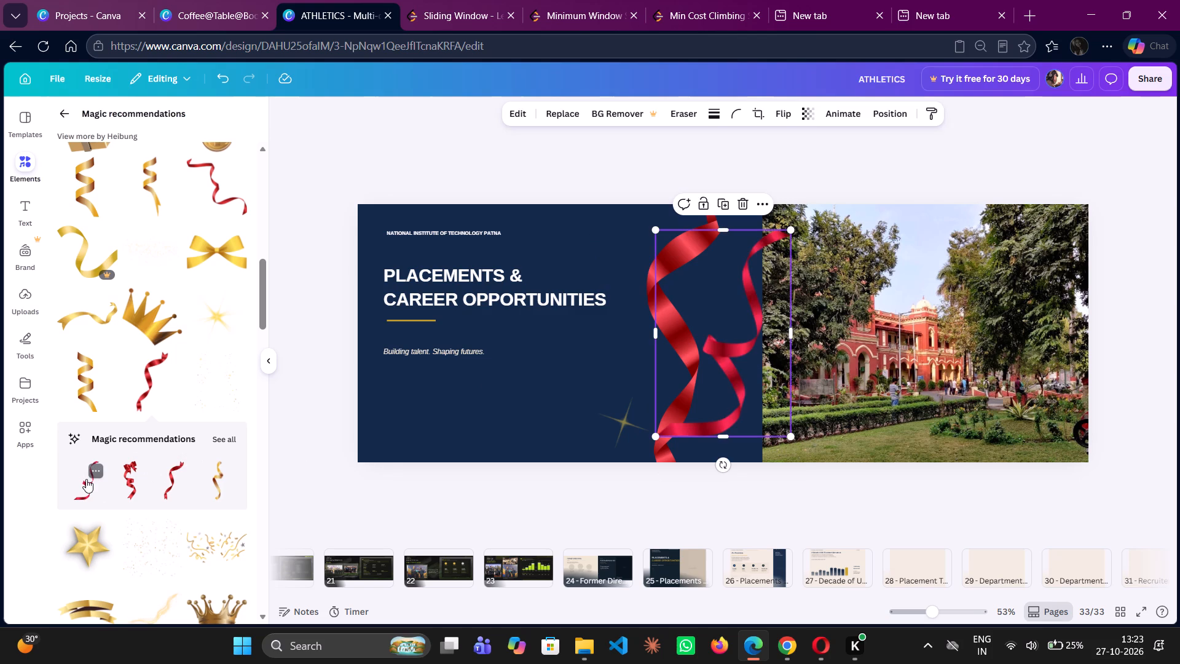
{"action": "left_click_drag", "start_coordinate": [725, 391], "coordinate": [742, 393]}
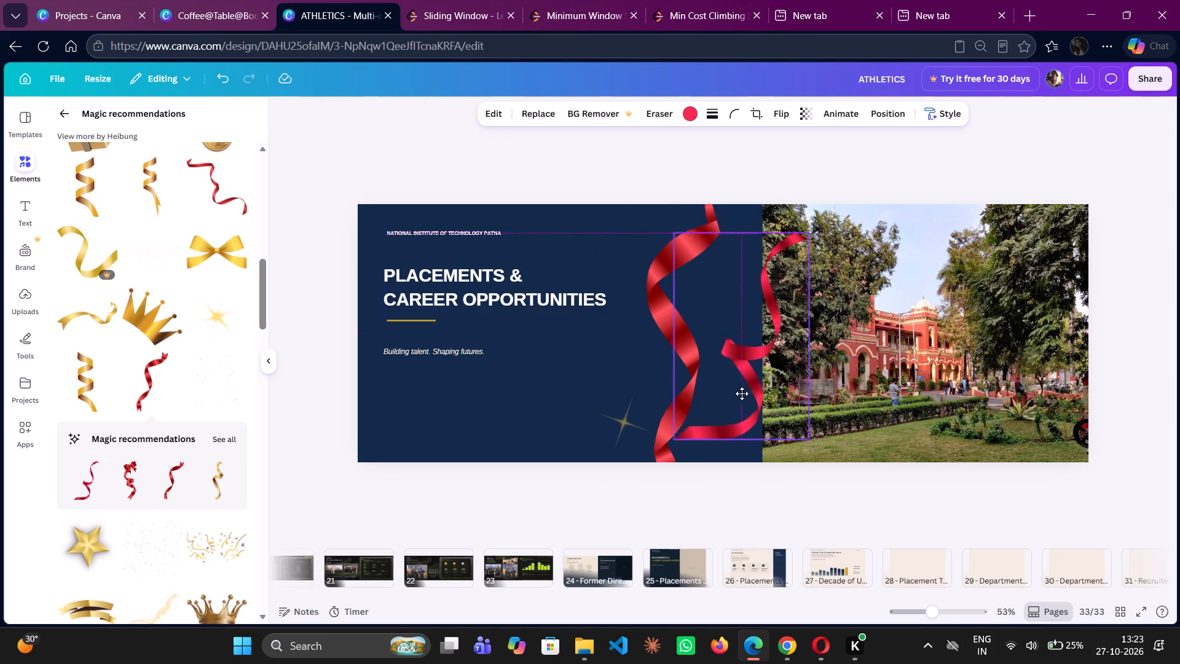
{"action": "left_click_drag", "start_coordinate": [742, 393], "coordinate": [719, 365]}
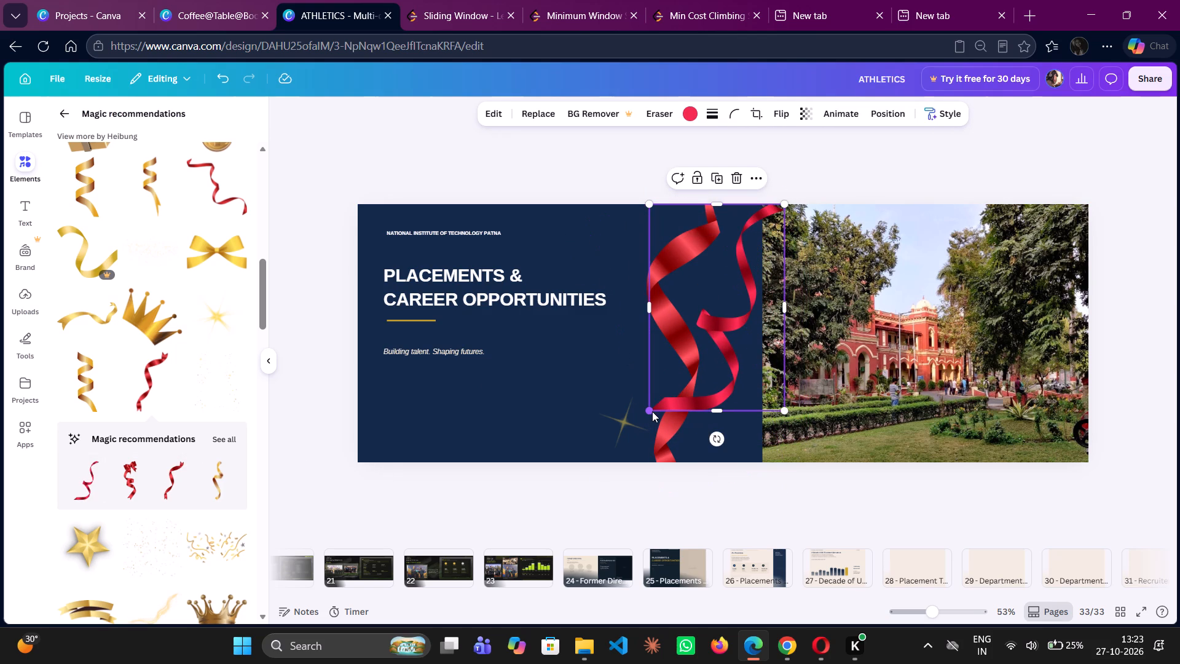
{"action": "left_click_drag", "start_coordinate": [722, 413], "coordinate": [728, 460]}
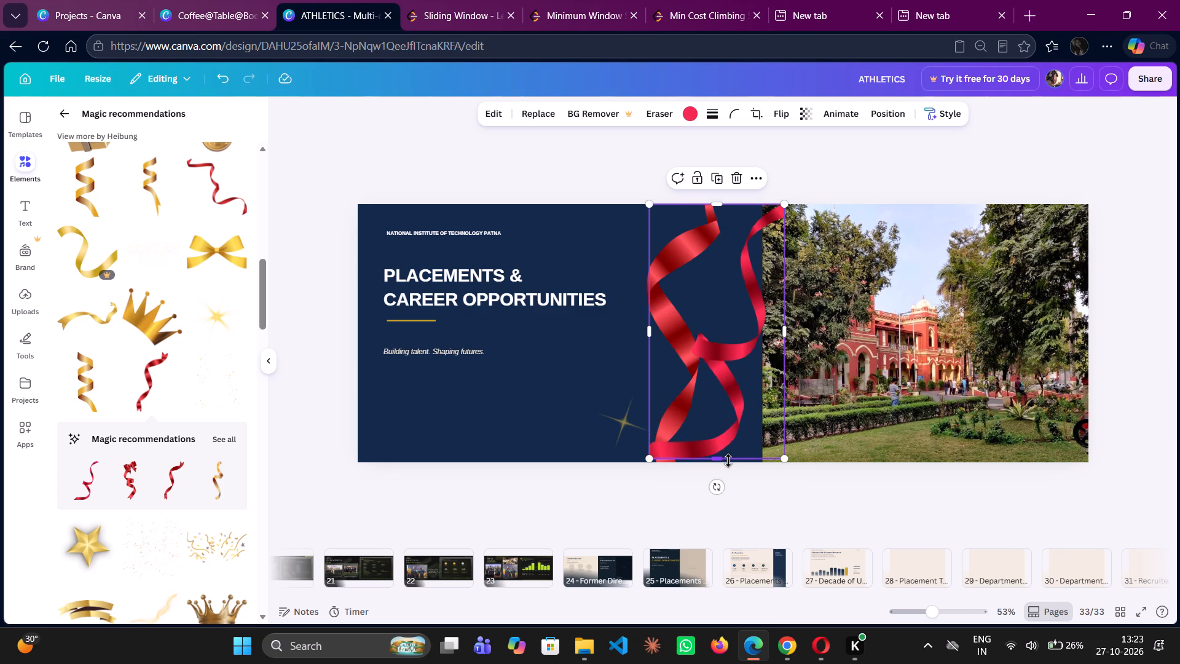
{"action": "left_click_drag", "start_coordinate": [714, 487], "coordinate": [751, 493]}
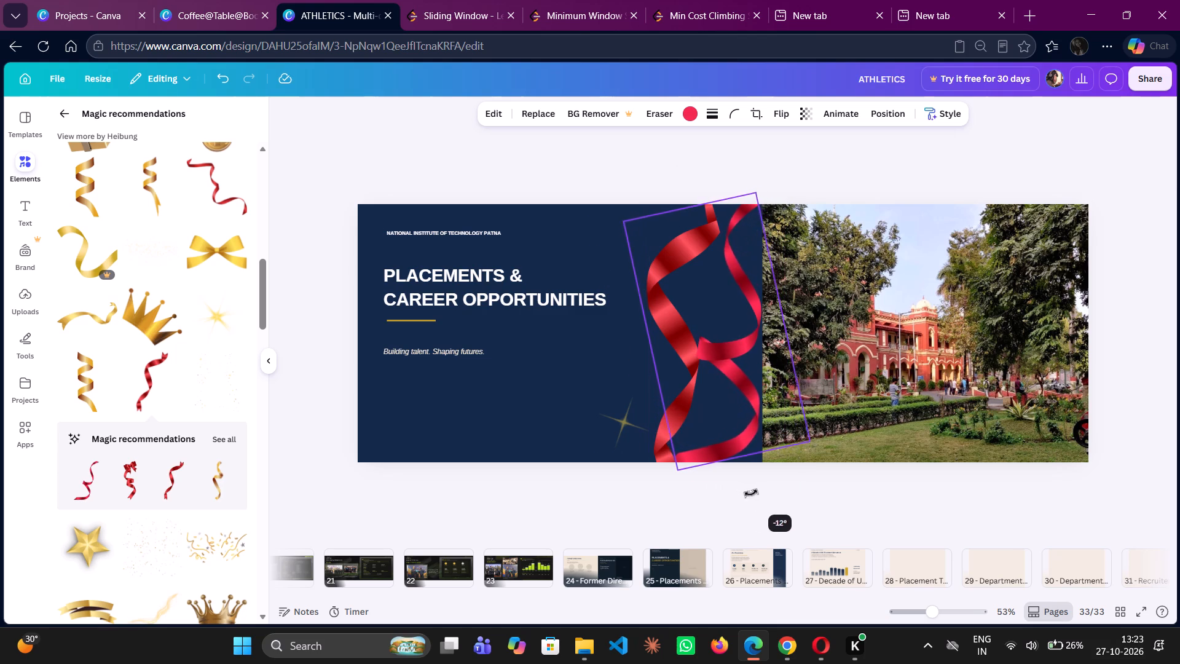
{"action": "left_click_drag", "start_coordinate": [751, 493], "coordinate": [758, 493]}
Position the looping red ribbon on the navy area so its curves touch the campus photo's left edge.
{"action": "left_click", "coordinate": [720, 400]}
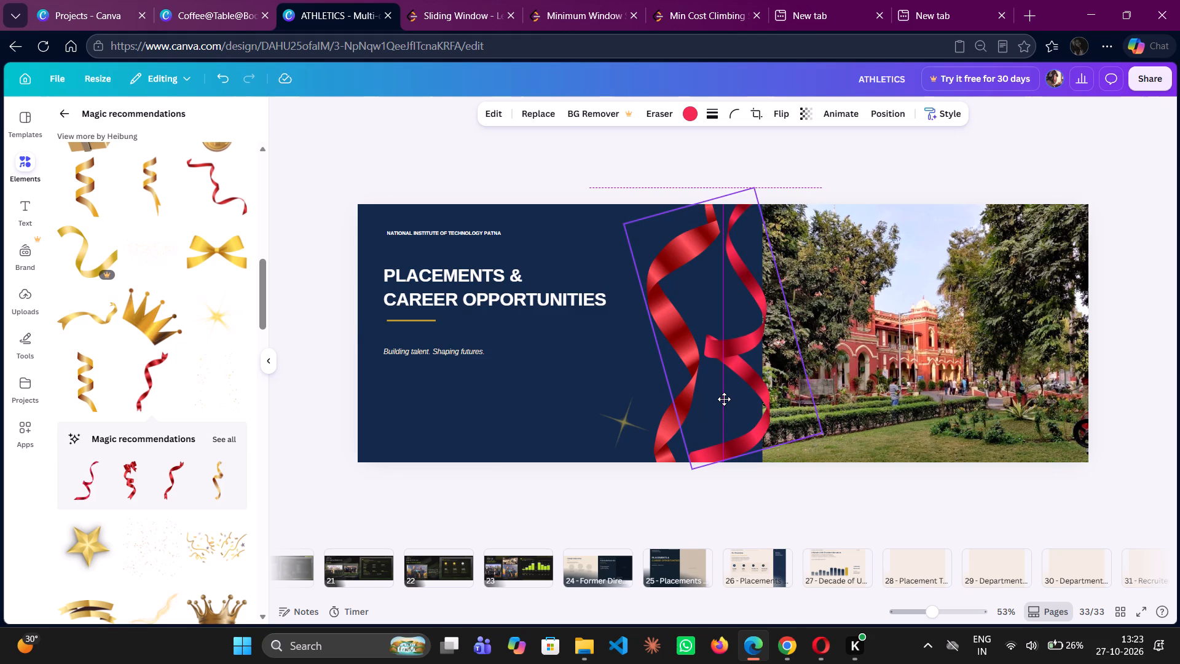
{"action": "left_click", "coordinate": [707, 516]}
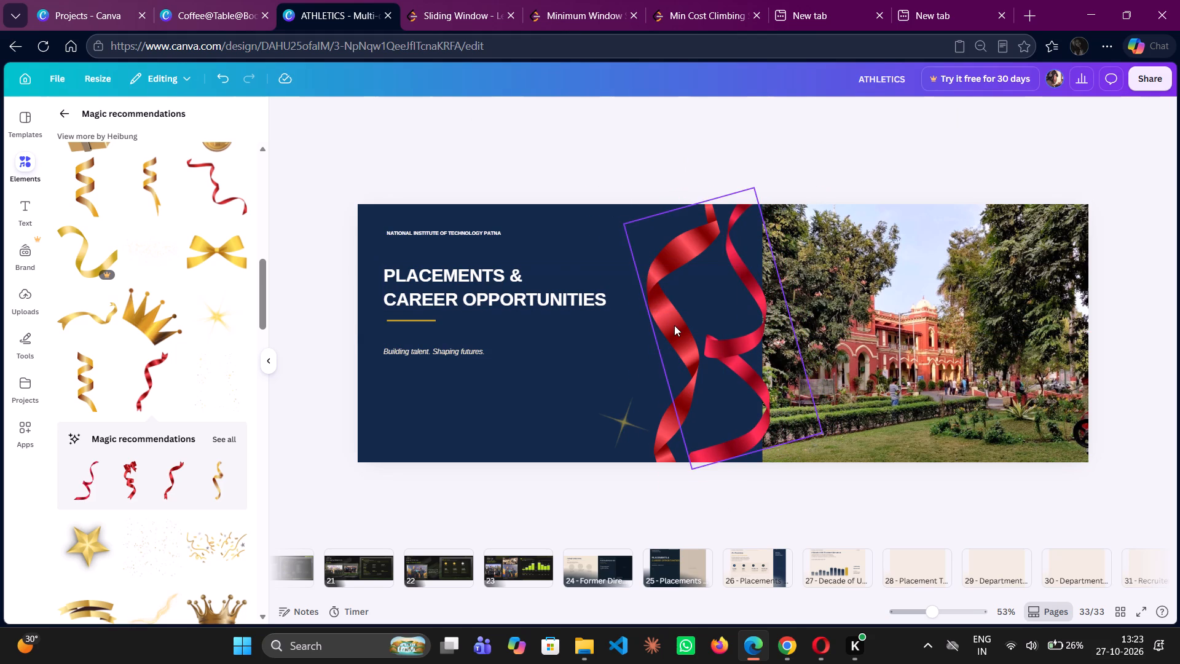
{"action": "left_click_drag", "start_coordinate": [674, 325], "coordinate": [696, 323]}
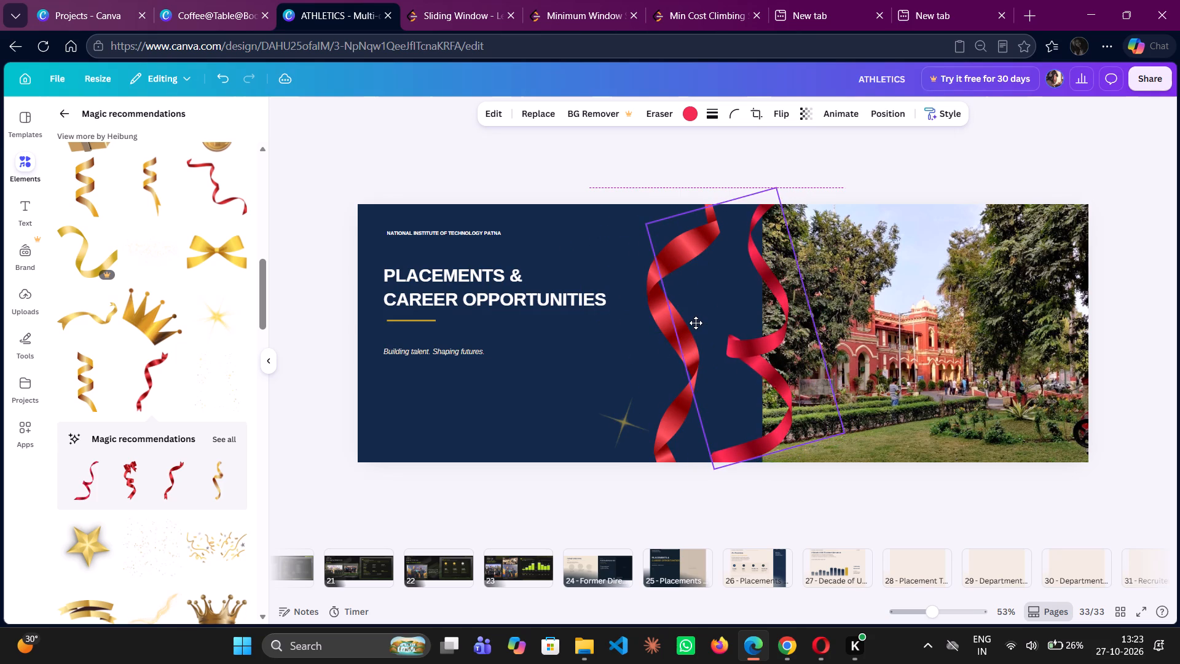
{"action": "left_click_drag", "start_coordinate": [696, 323], "coordinate": [678, 321]}
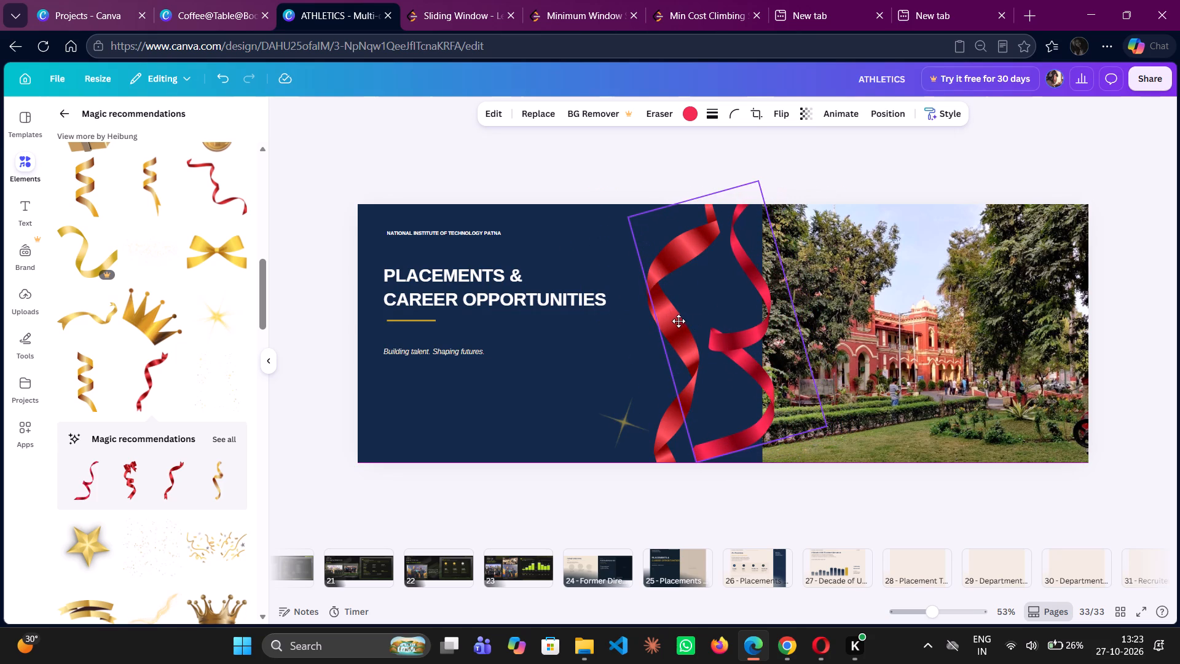
{"action": "left_click_drag", "start_coordinate": [678, 321], "coordinate": [667, 323]}
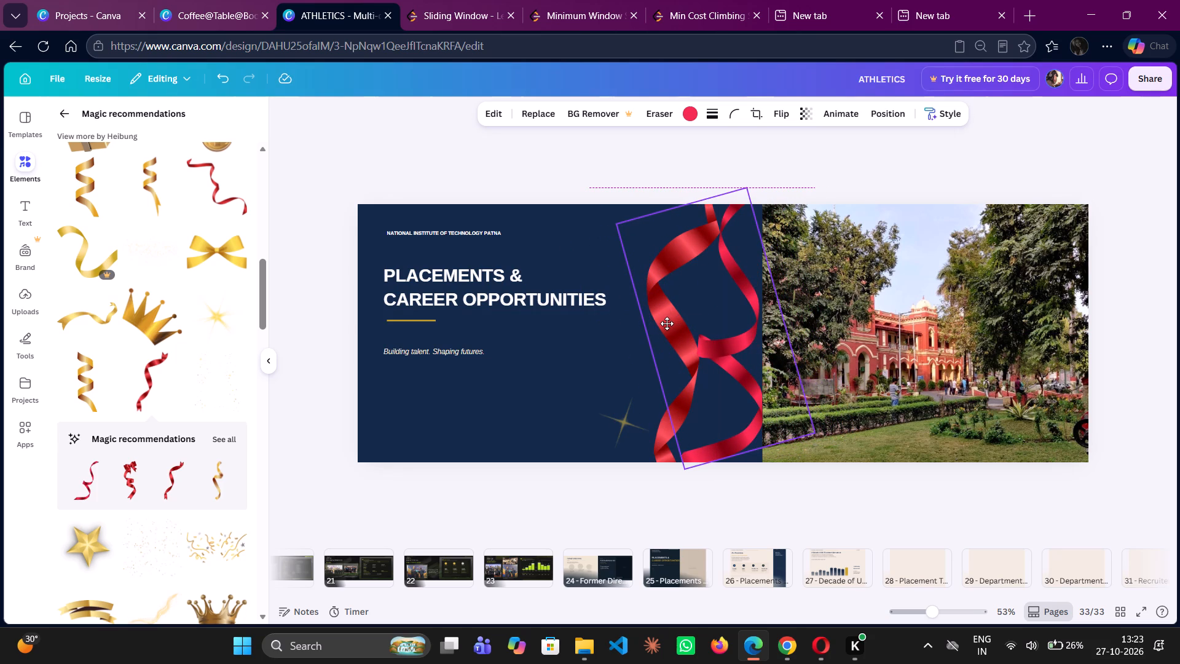
{"action": "left_click_drag", "start_coordinate": [667, 323], "coordinate": [669, 323]}
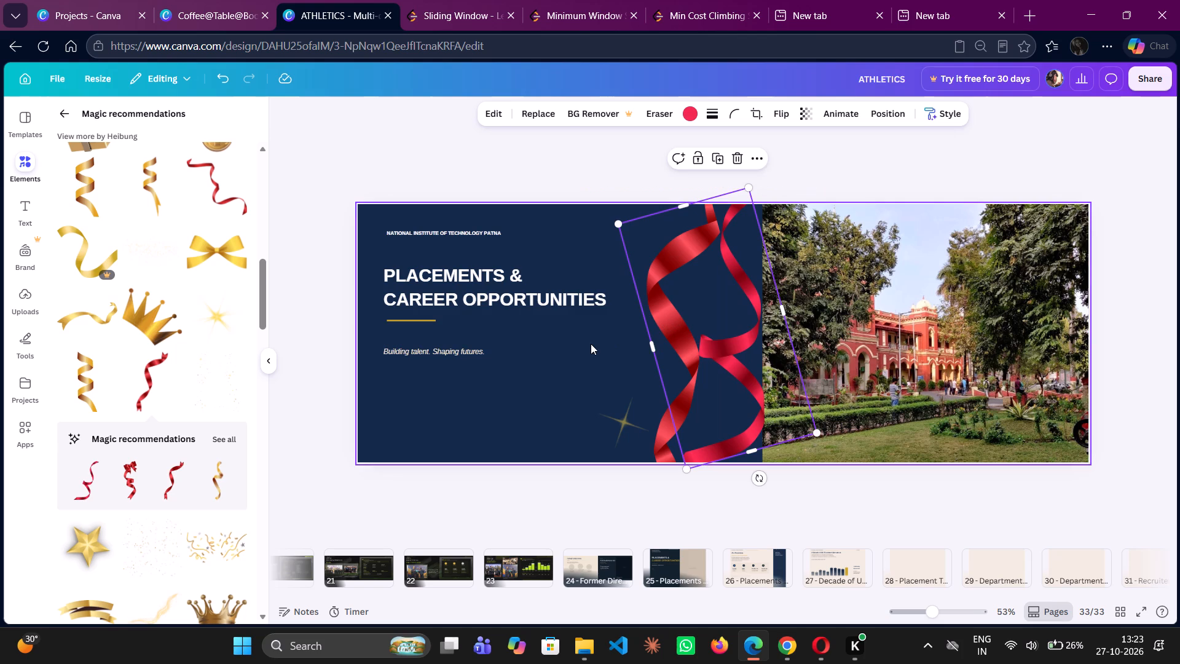
{"action": "left_click", "coordinate": [591, 344]}
Move the red twisted ribbon left, away from the looping ribbon, so it crosses the end of the cover title.
{"action": "left_click_drag", "start_coordinate": [668, 428], "coordinate": [615, 424]}
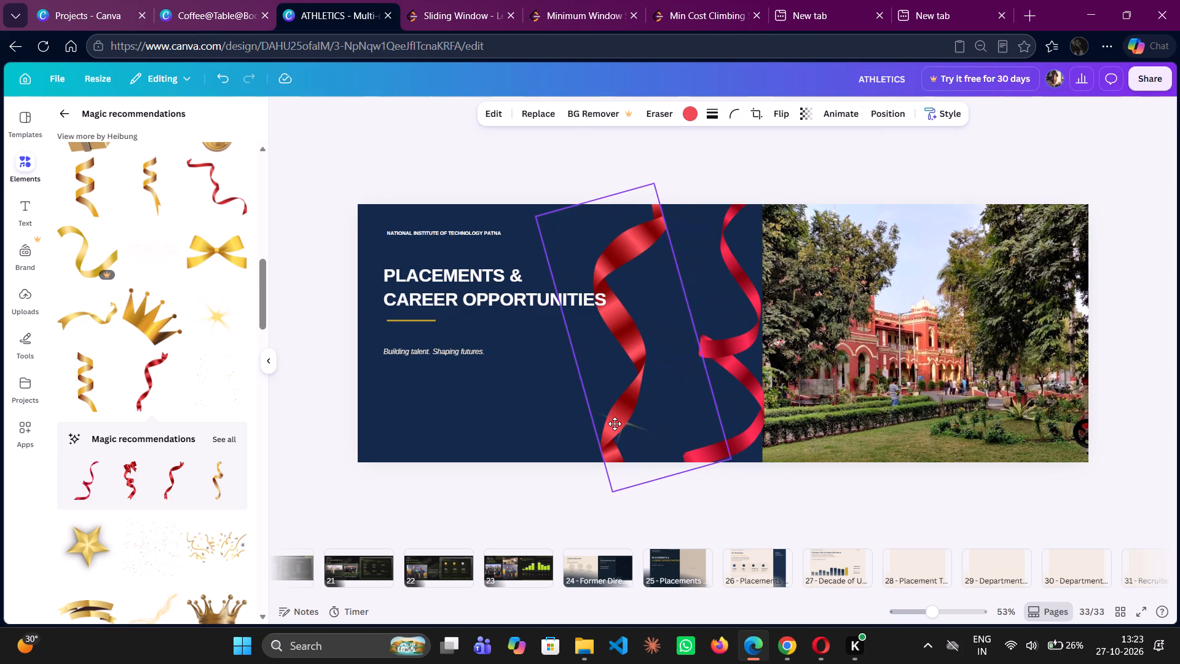
{"action": "left_click_drag", "start_coordinate": [615, 424], "coordinate": [584, 417]}
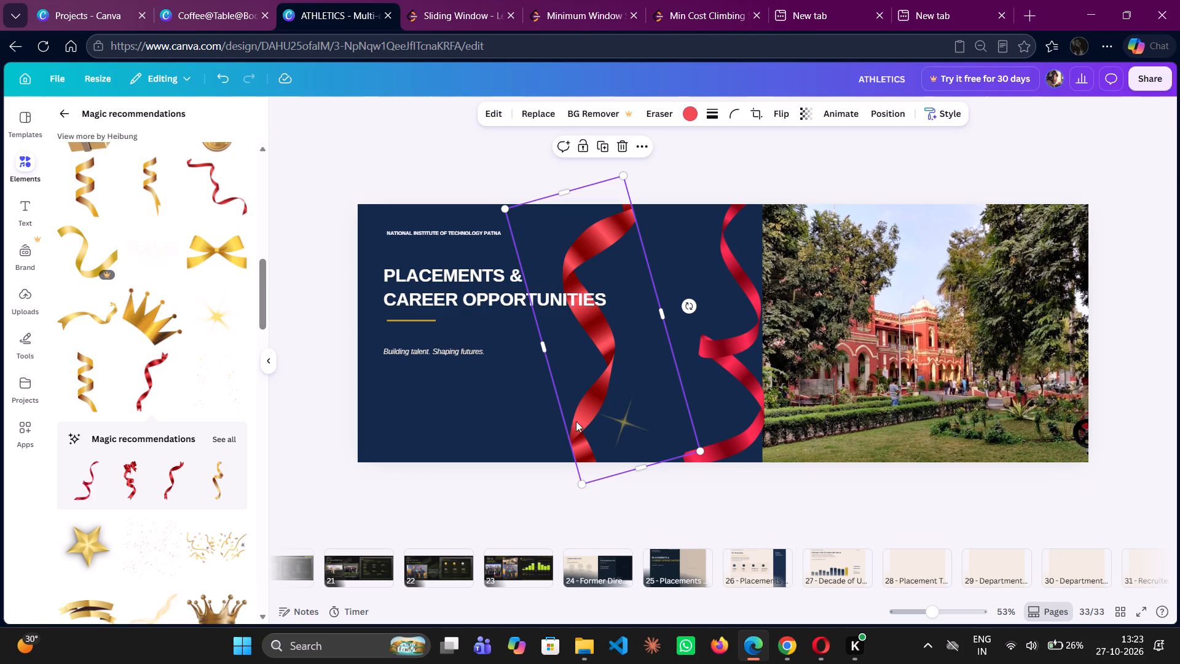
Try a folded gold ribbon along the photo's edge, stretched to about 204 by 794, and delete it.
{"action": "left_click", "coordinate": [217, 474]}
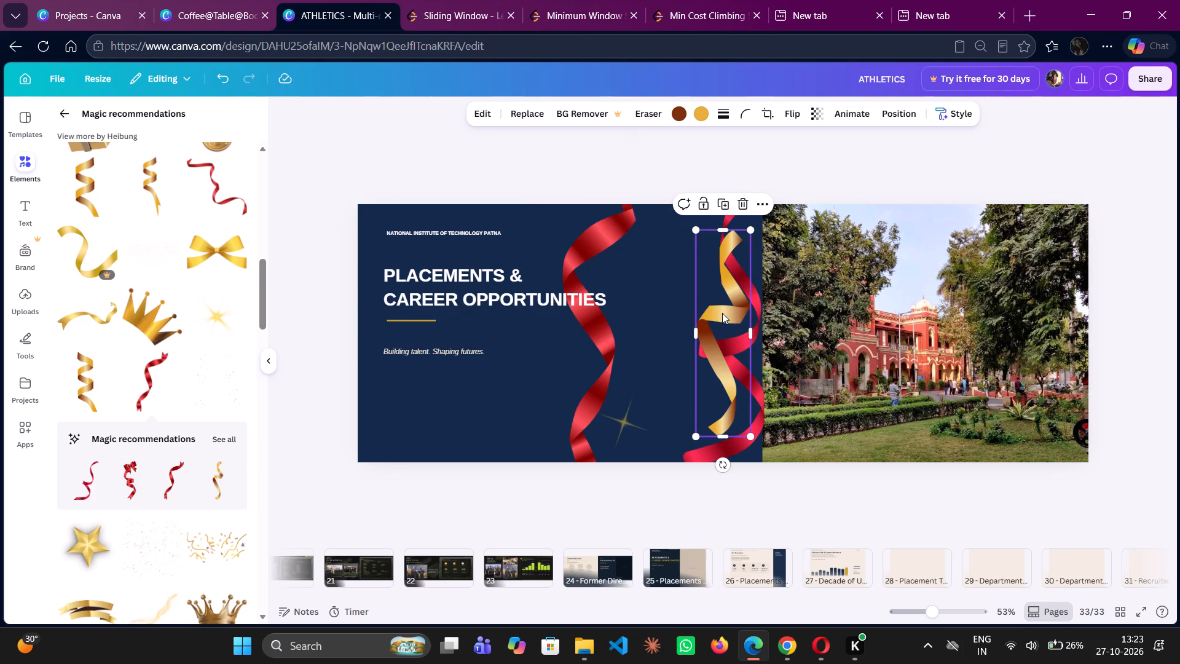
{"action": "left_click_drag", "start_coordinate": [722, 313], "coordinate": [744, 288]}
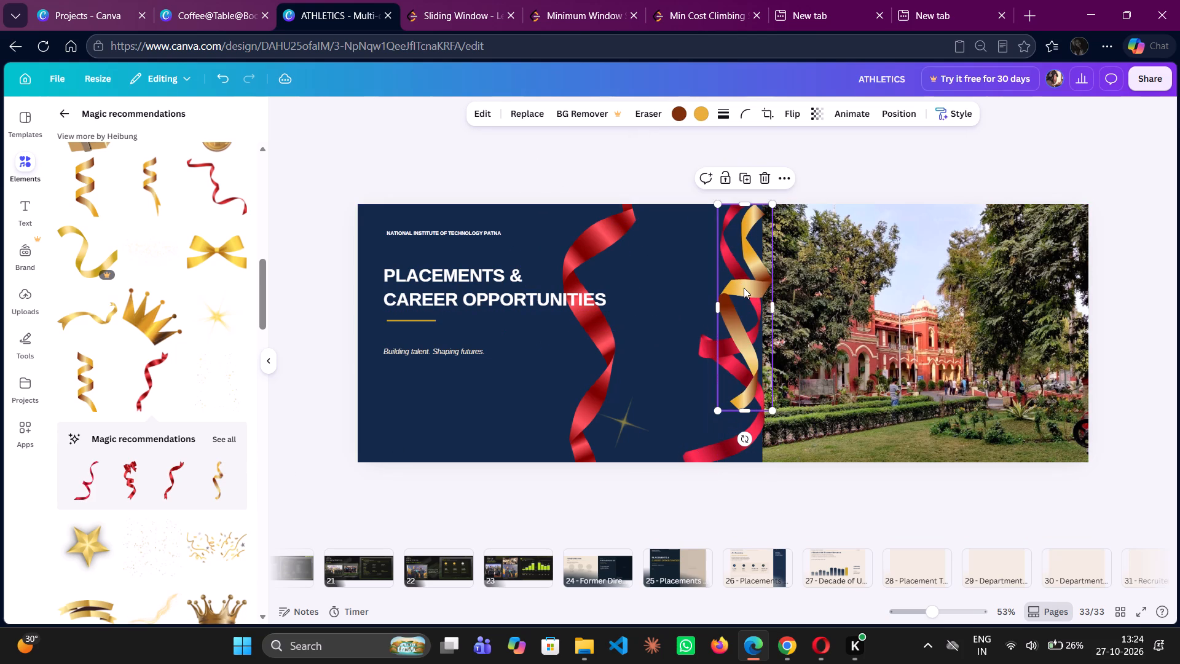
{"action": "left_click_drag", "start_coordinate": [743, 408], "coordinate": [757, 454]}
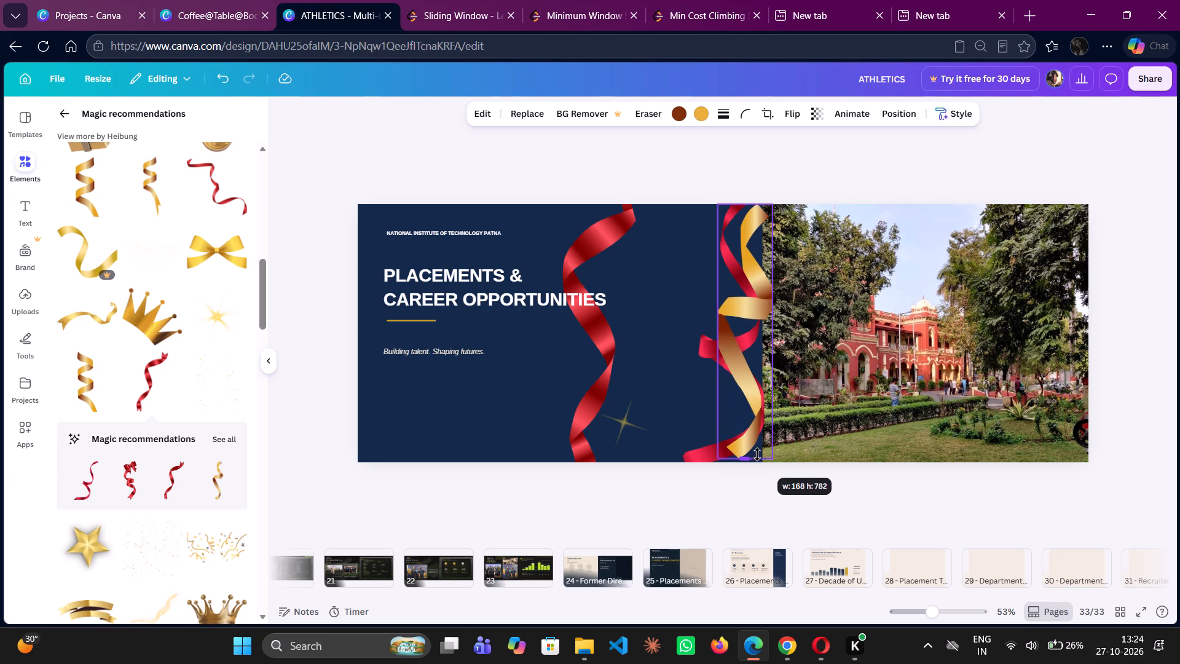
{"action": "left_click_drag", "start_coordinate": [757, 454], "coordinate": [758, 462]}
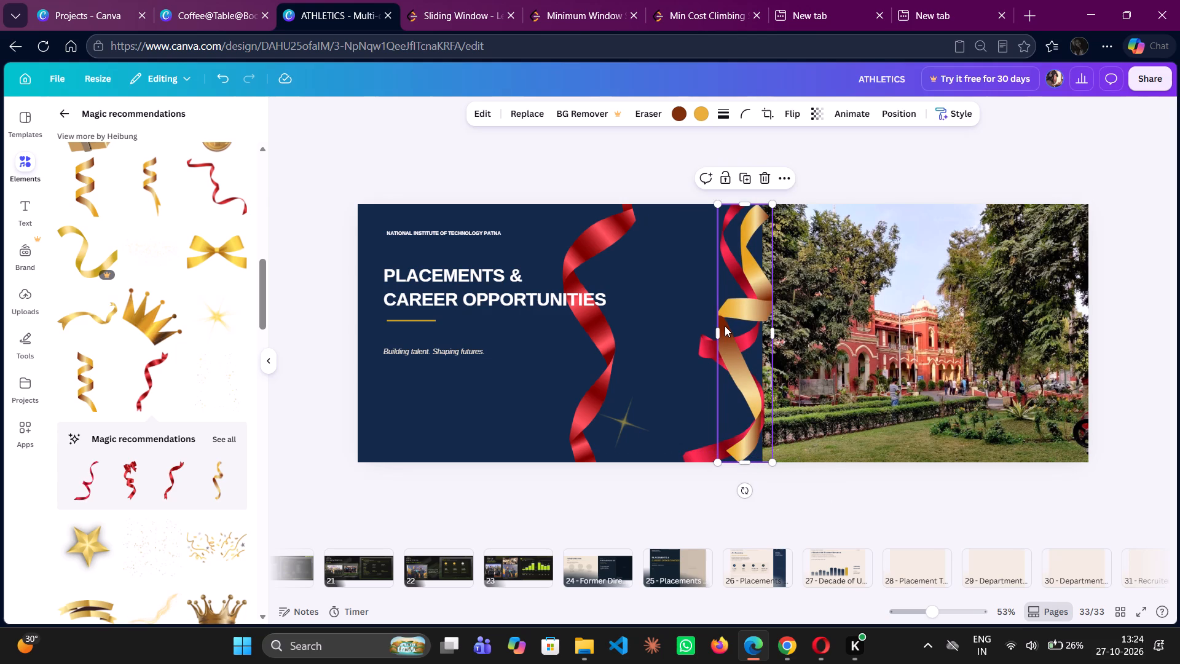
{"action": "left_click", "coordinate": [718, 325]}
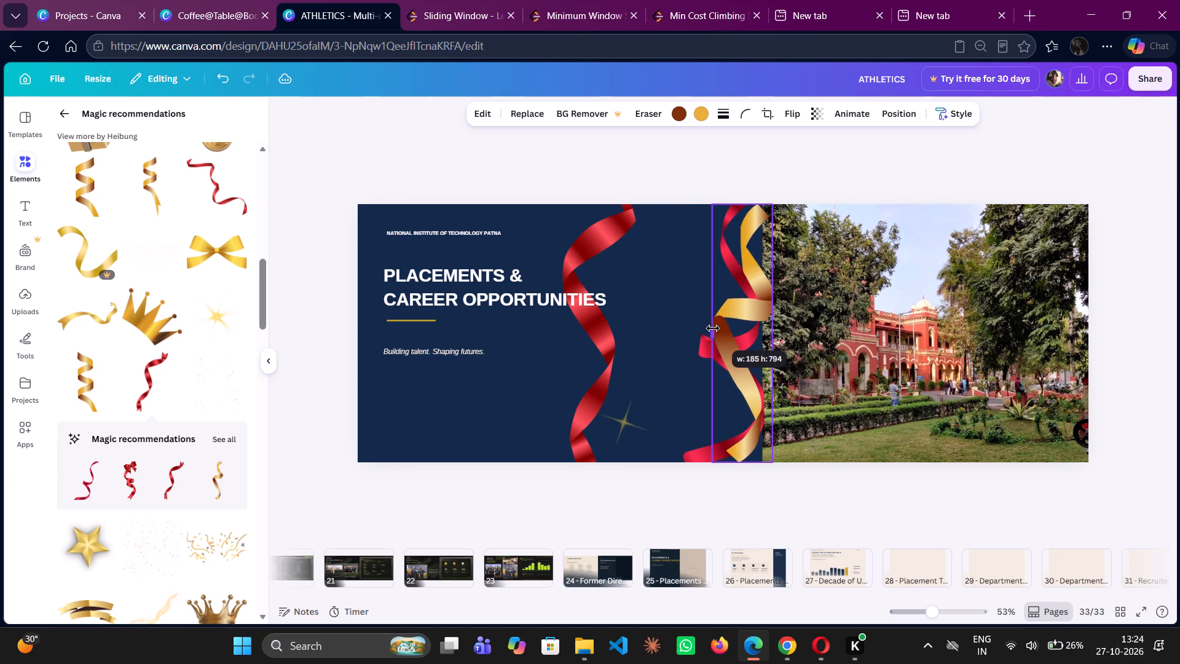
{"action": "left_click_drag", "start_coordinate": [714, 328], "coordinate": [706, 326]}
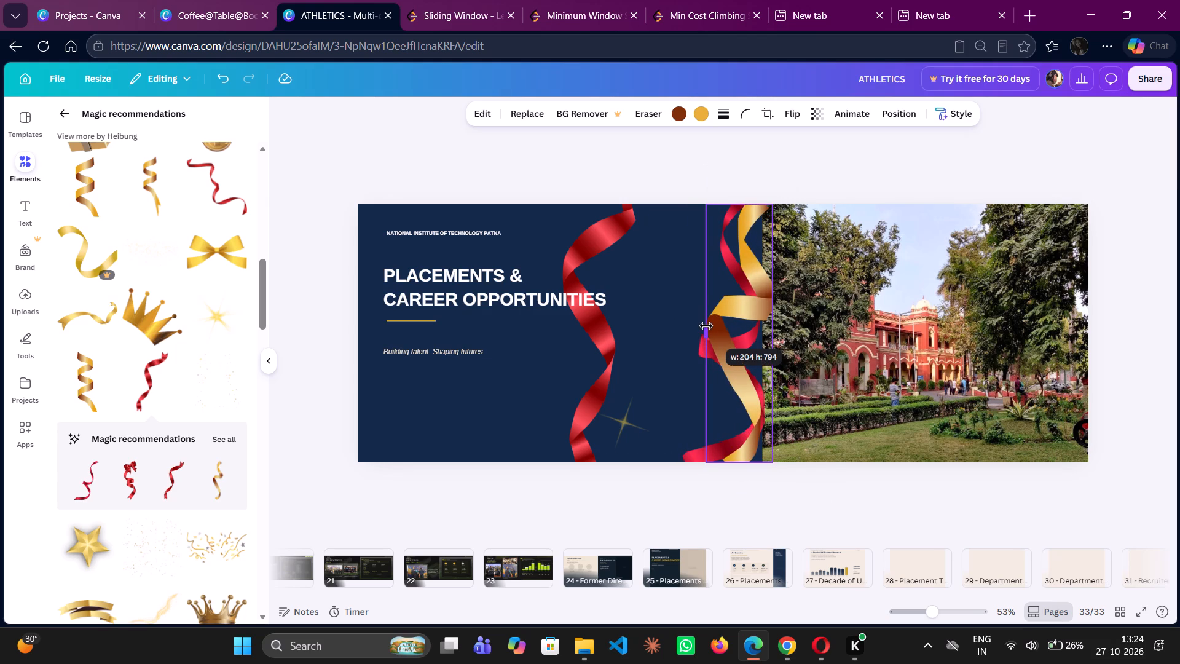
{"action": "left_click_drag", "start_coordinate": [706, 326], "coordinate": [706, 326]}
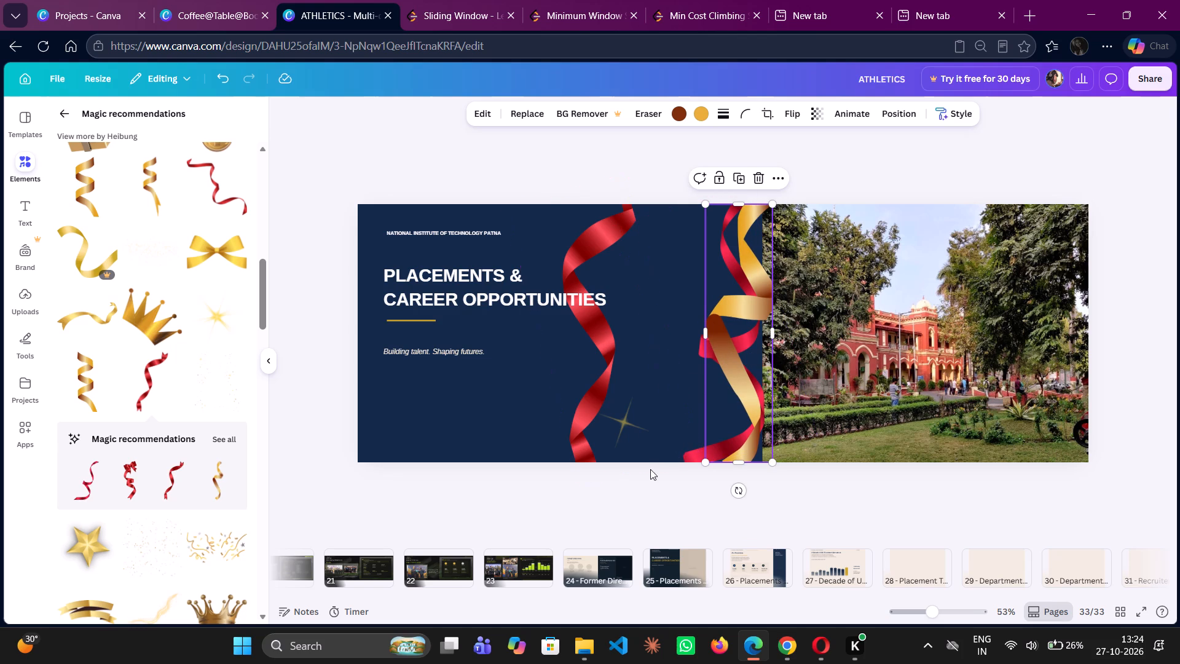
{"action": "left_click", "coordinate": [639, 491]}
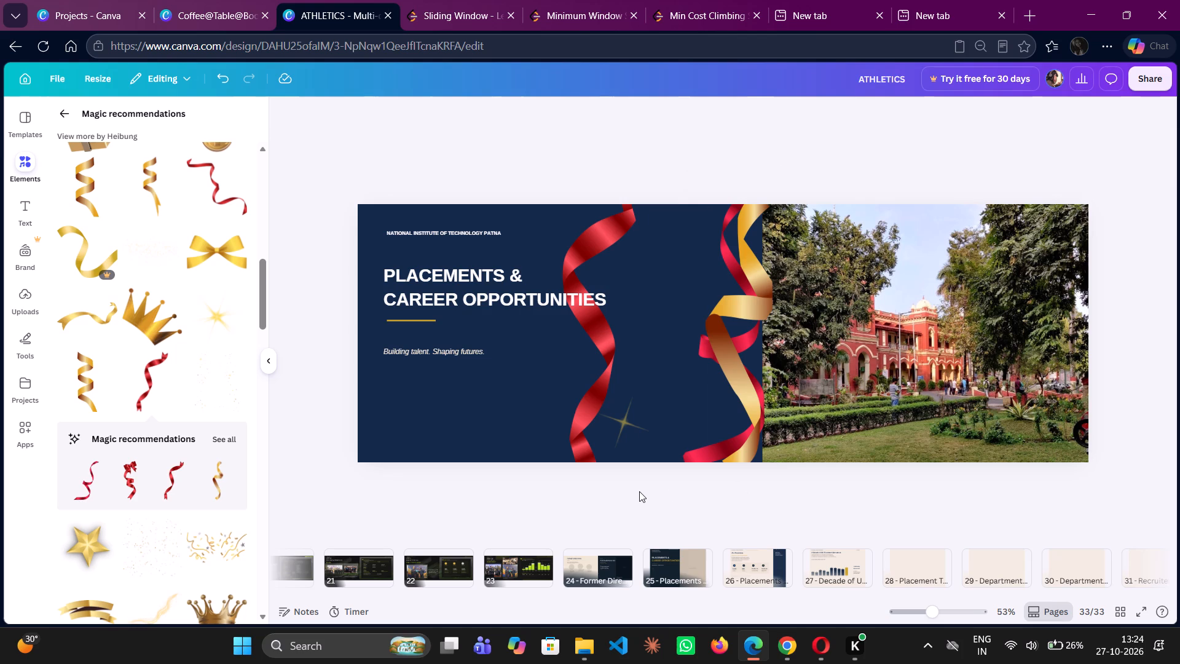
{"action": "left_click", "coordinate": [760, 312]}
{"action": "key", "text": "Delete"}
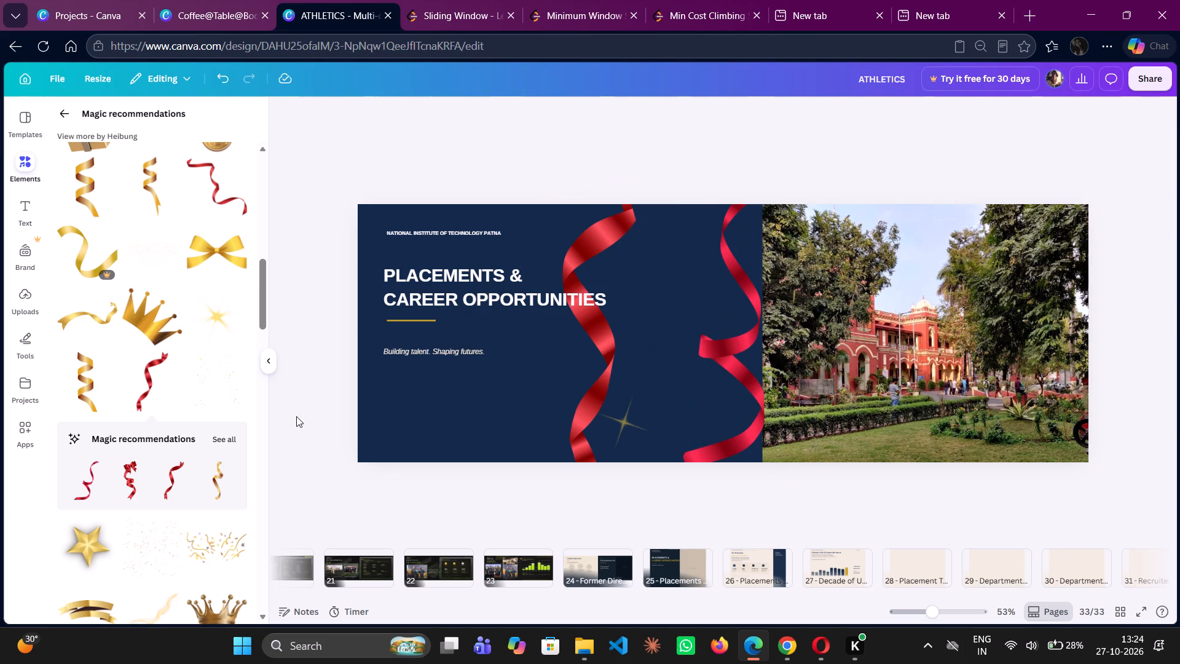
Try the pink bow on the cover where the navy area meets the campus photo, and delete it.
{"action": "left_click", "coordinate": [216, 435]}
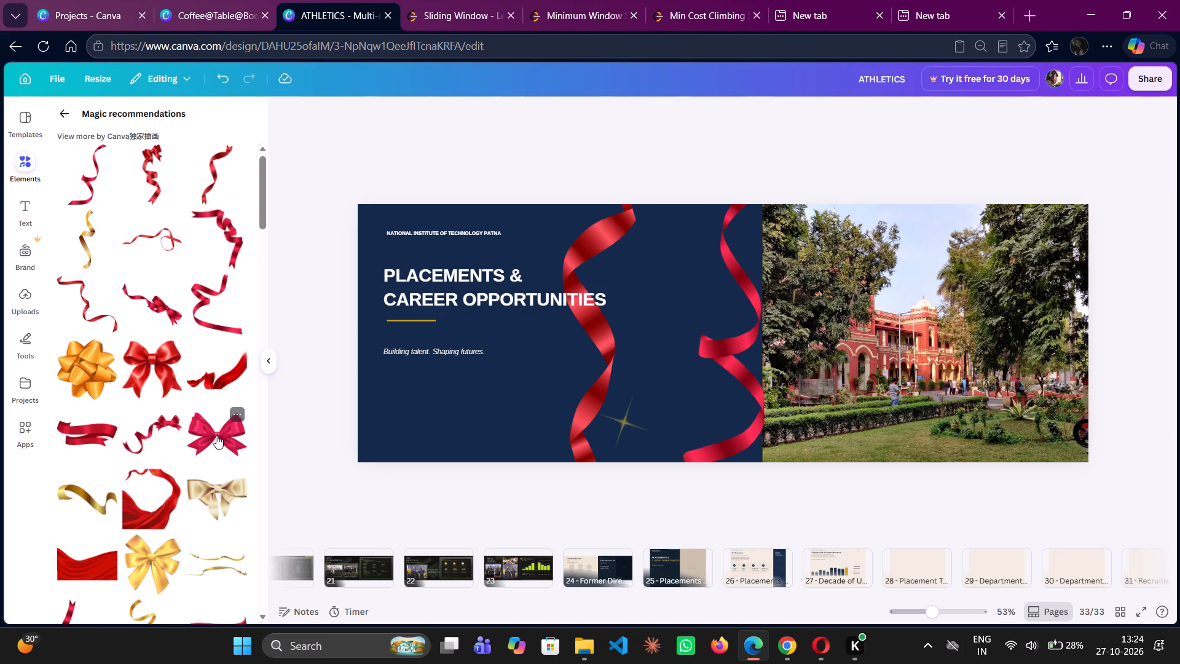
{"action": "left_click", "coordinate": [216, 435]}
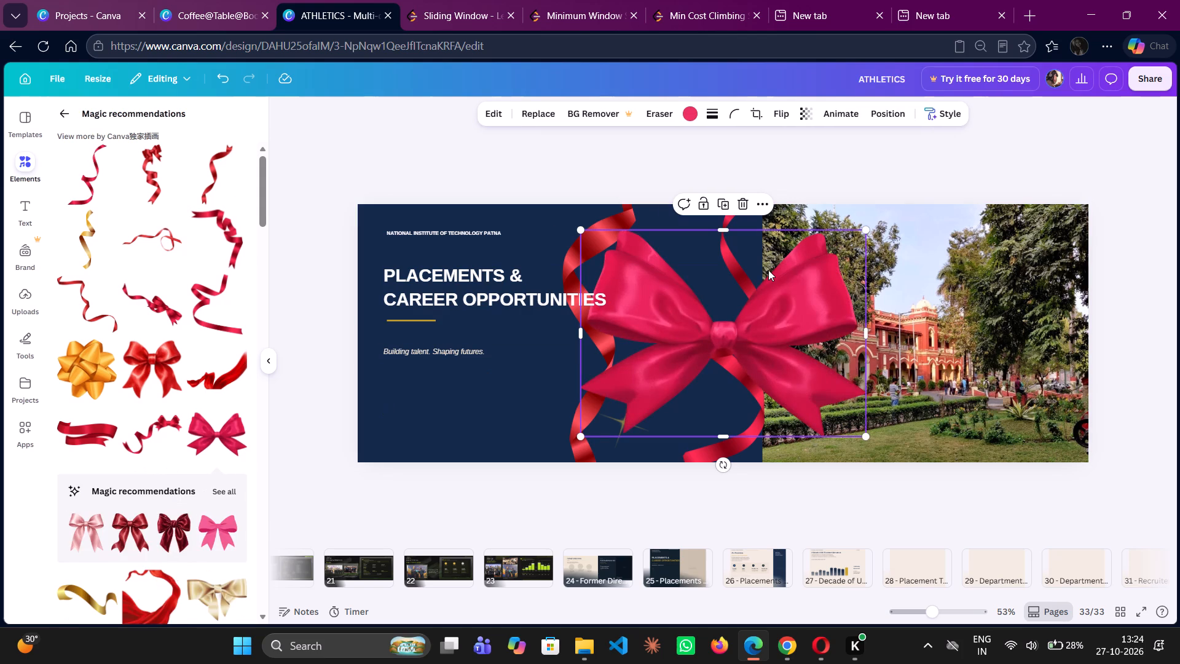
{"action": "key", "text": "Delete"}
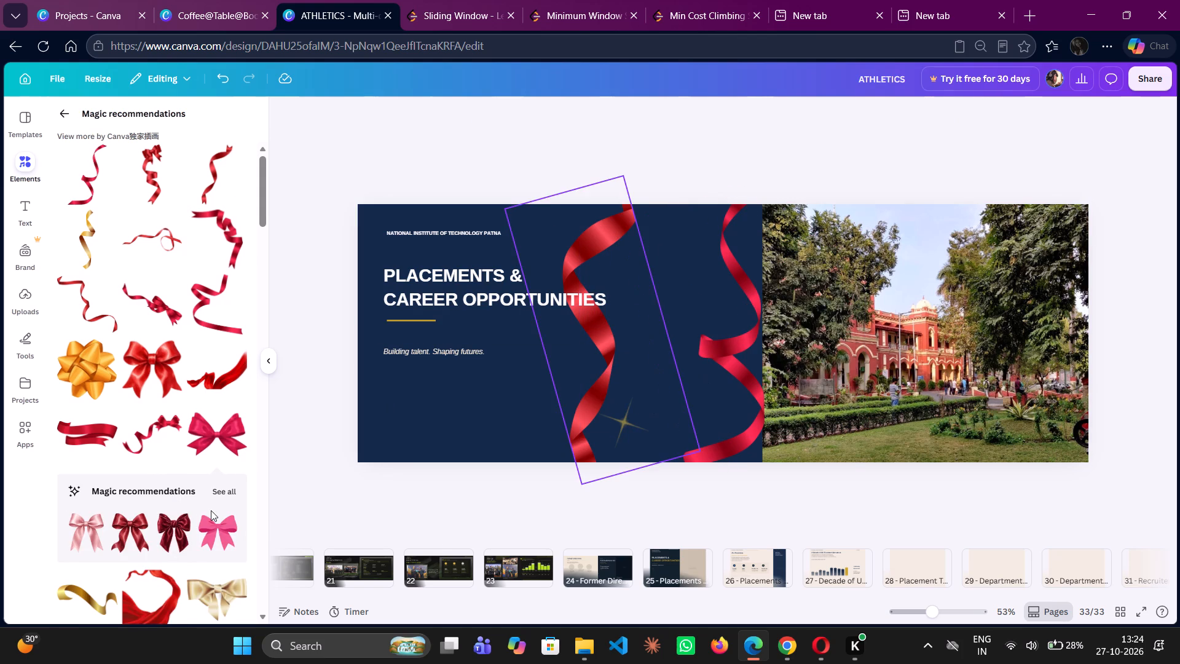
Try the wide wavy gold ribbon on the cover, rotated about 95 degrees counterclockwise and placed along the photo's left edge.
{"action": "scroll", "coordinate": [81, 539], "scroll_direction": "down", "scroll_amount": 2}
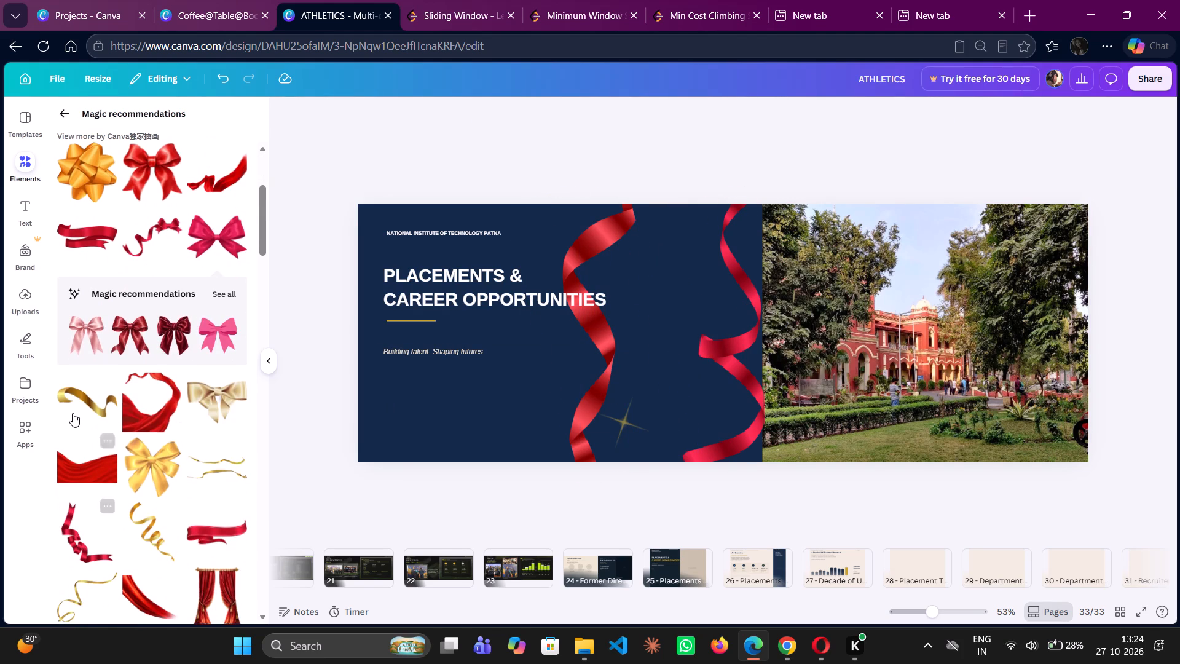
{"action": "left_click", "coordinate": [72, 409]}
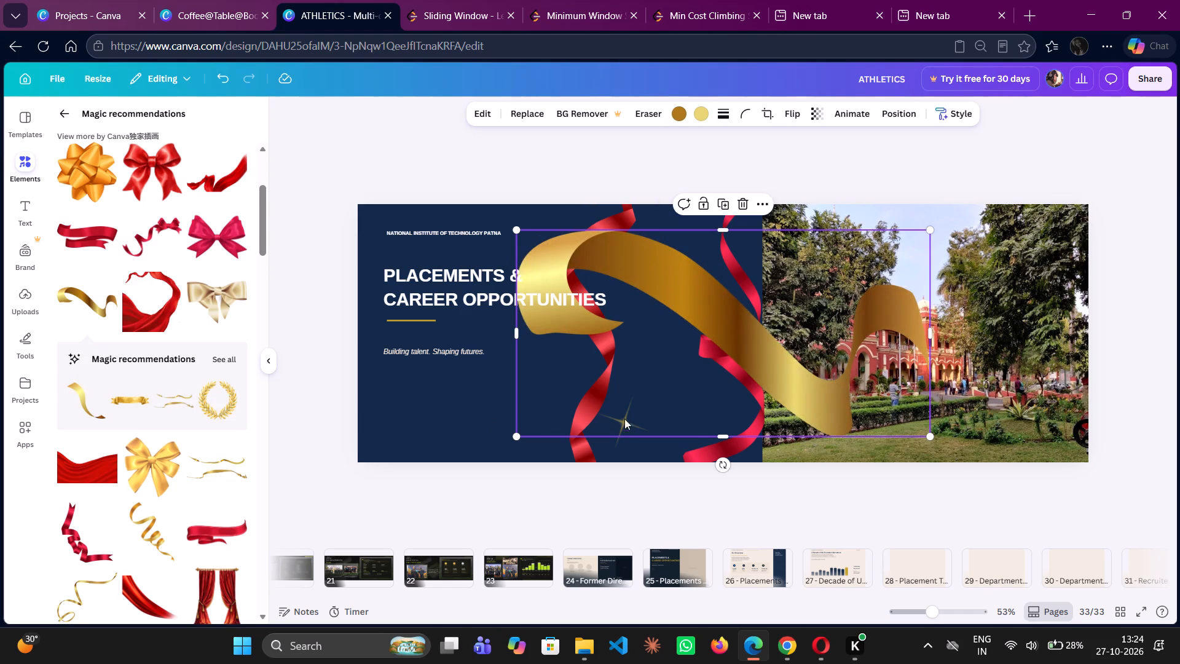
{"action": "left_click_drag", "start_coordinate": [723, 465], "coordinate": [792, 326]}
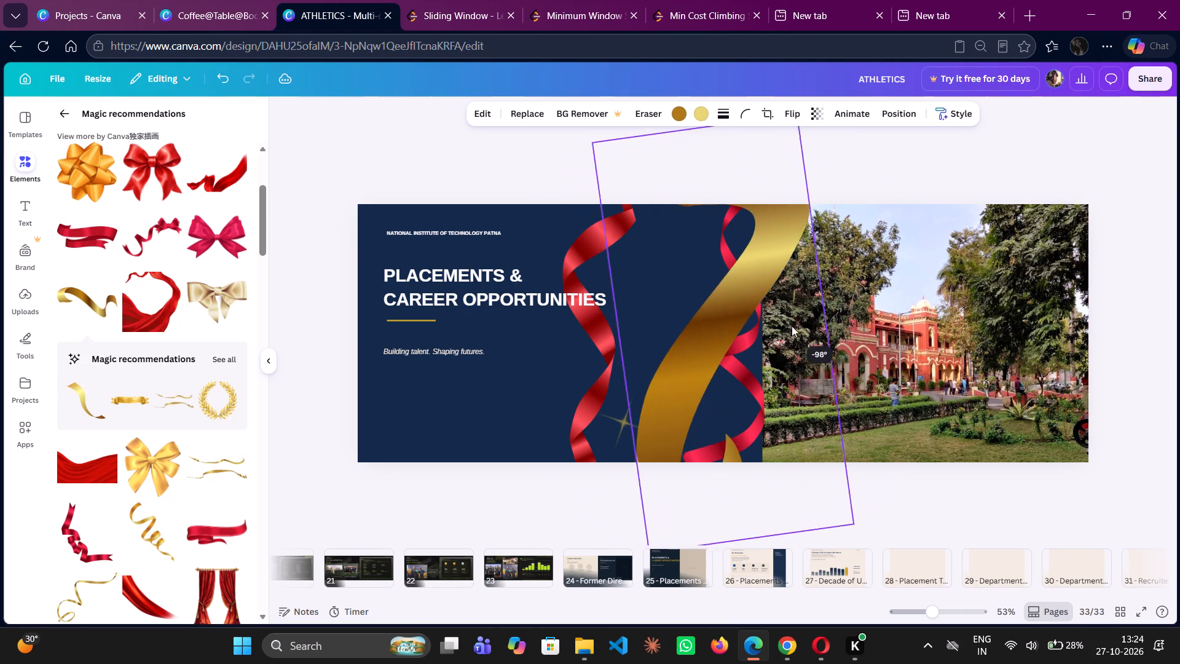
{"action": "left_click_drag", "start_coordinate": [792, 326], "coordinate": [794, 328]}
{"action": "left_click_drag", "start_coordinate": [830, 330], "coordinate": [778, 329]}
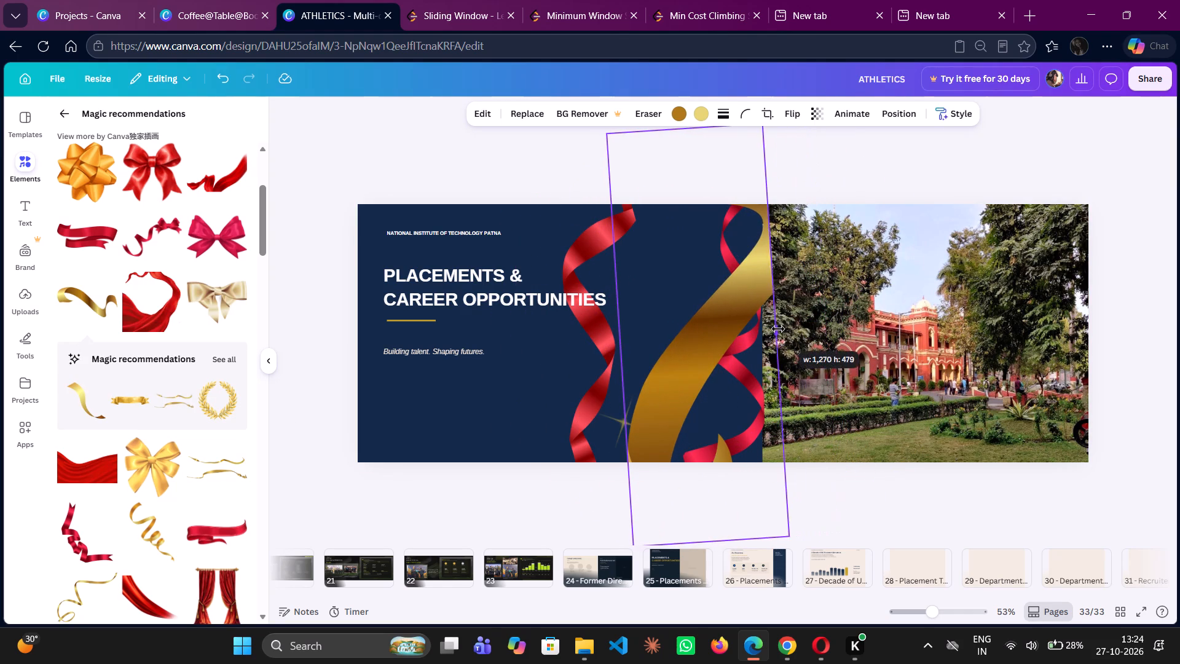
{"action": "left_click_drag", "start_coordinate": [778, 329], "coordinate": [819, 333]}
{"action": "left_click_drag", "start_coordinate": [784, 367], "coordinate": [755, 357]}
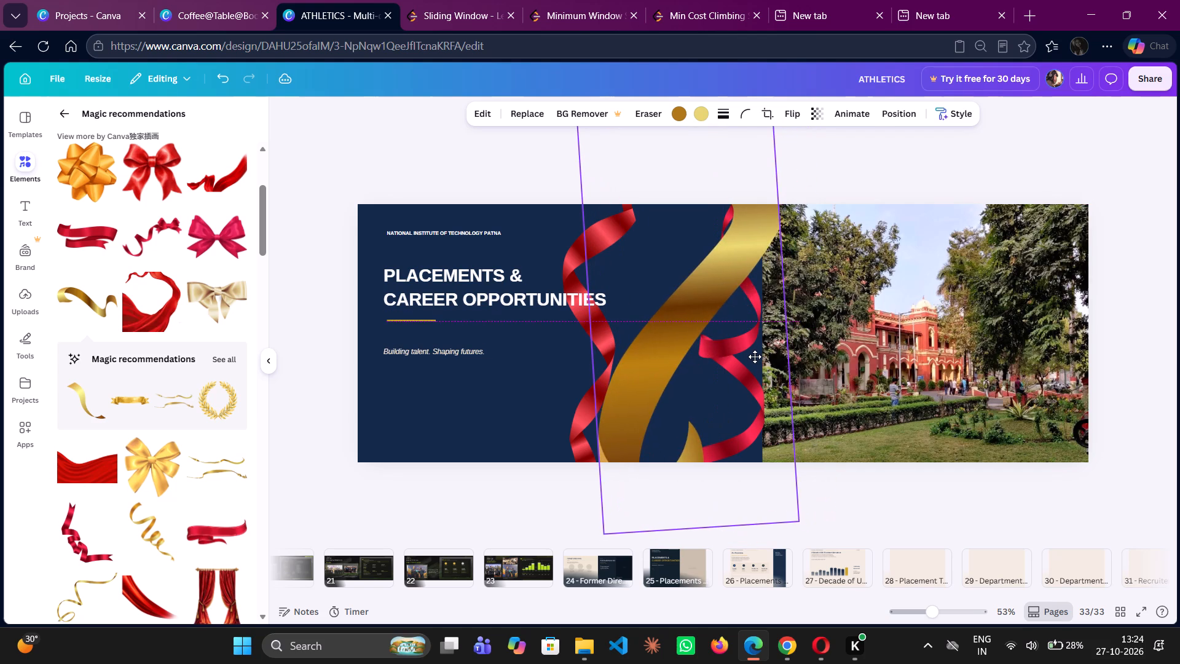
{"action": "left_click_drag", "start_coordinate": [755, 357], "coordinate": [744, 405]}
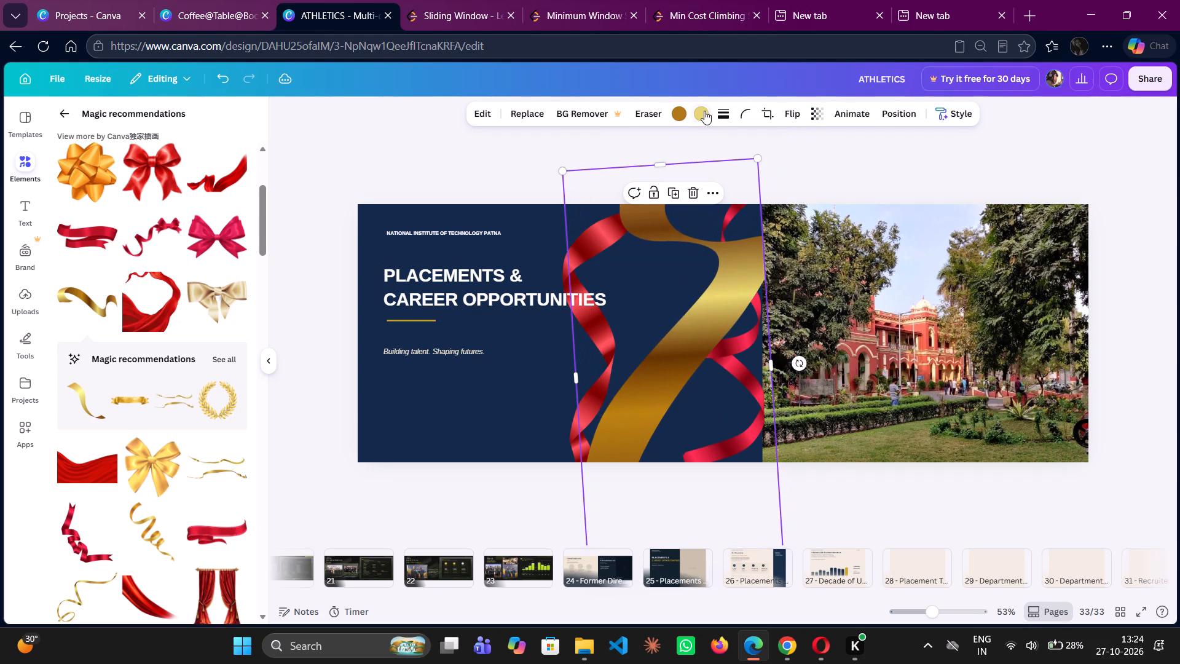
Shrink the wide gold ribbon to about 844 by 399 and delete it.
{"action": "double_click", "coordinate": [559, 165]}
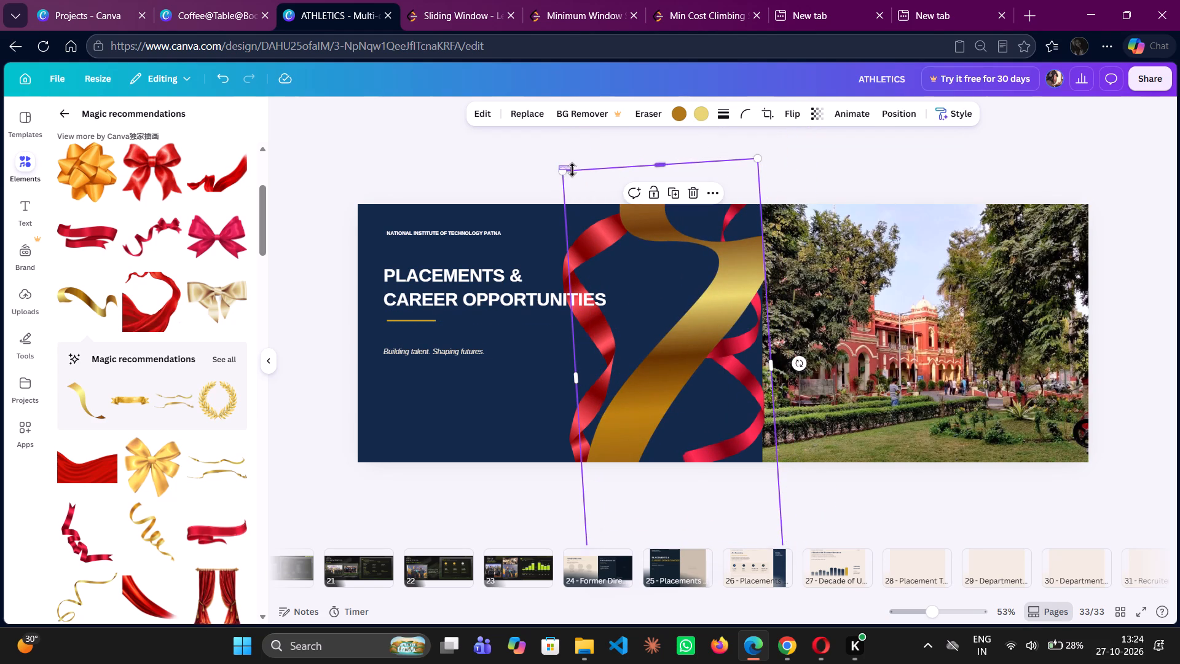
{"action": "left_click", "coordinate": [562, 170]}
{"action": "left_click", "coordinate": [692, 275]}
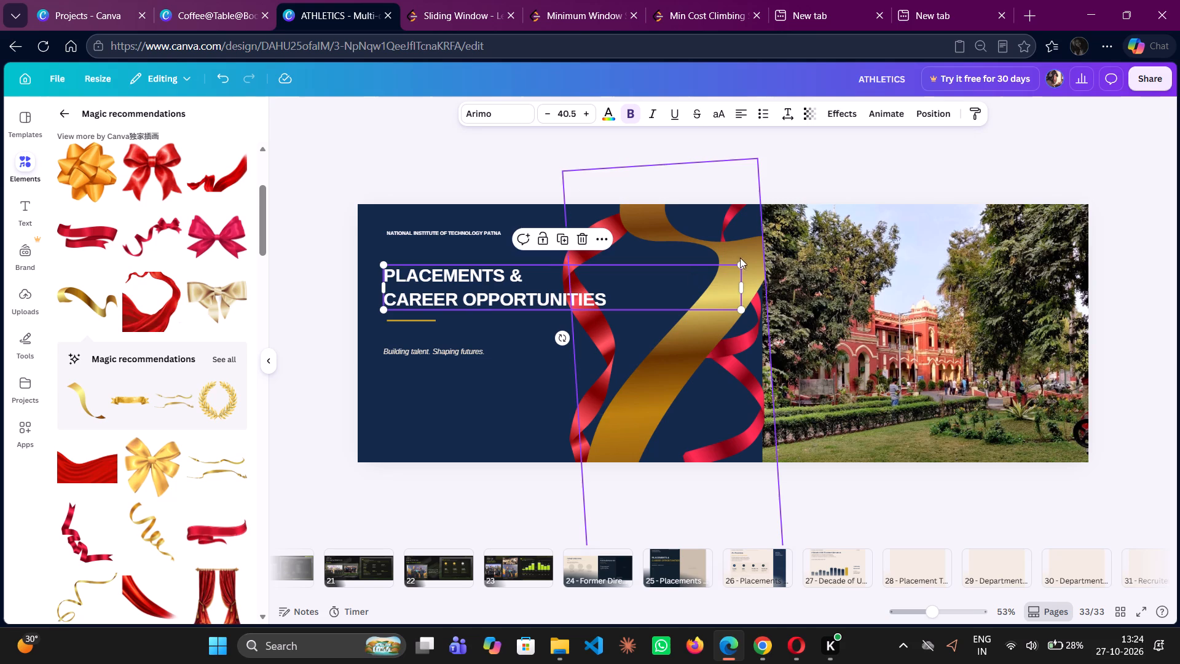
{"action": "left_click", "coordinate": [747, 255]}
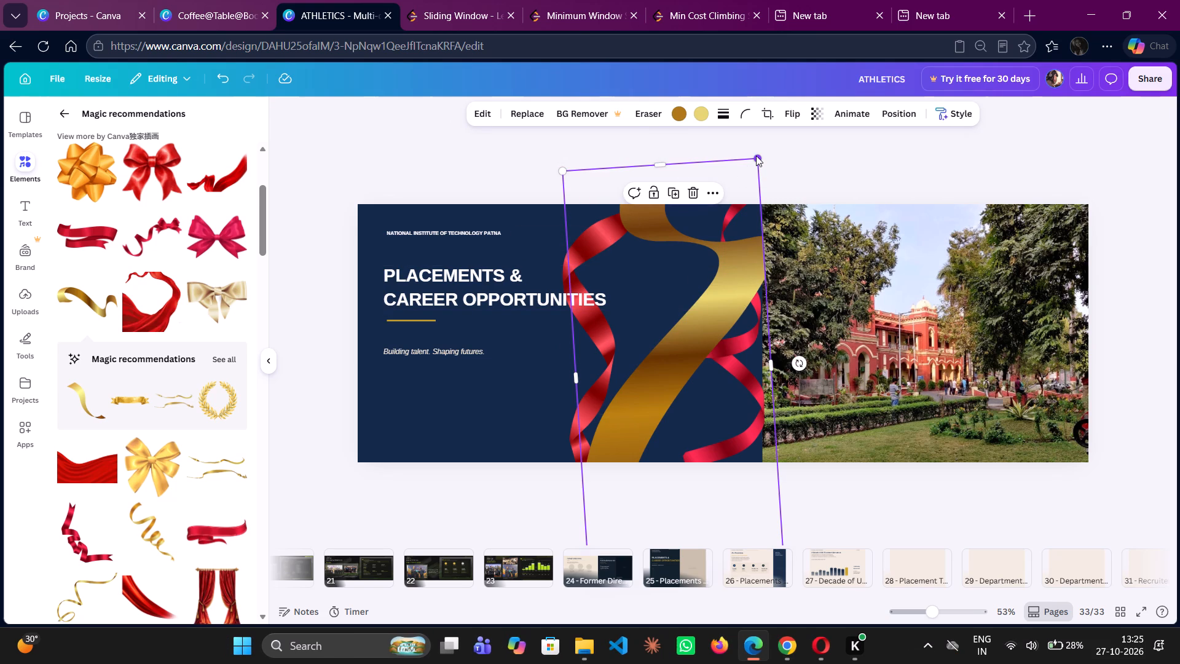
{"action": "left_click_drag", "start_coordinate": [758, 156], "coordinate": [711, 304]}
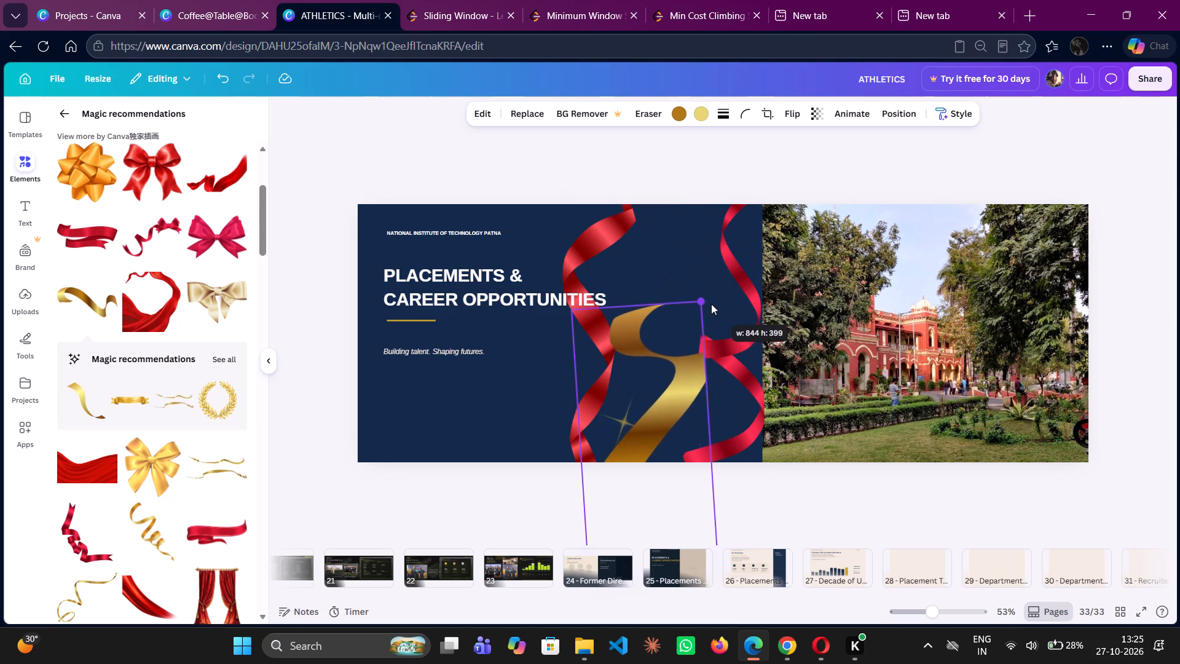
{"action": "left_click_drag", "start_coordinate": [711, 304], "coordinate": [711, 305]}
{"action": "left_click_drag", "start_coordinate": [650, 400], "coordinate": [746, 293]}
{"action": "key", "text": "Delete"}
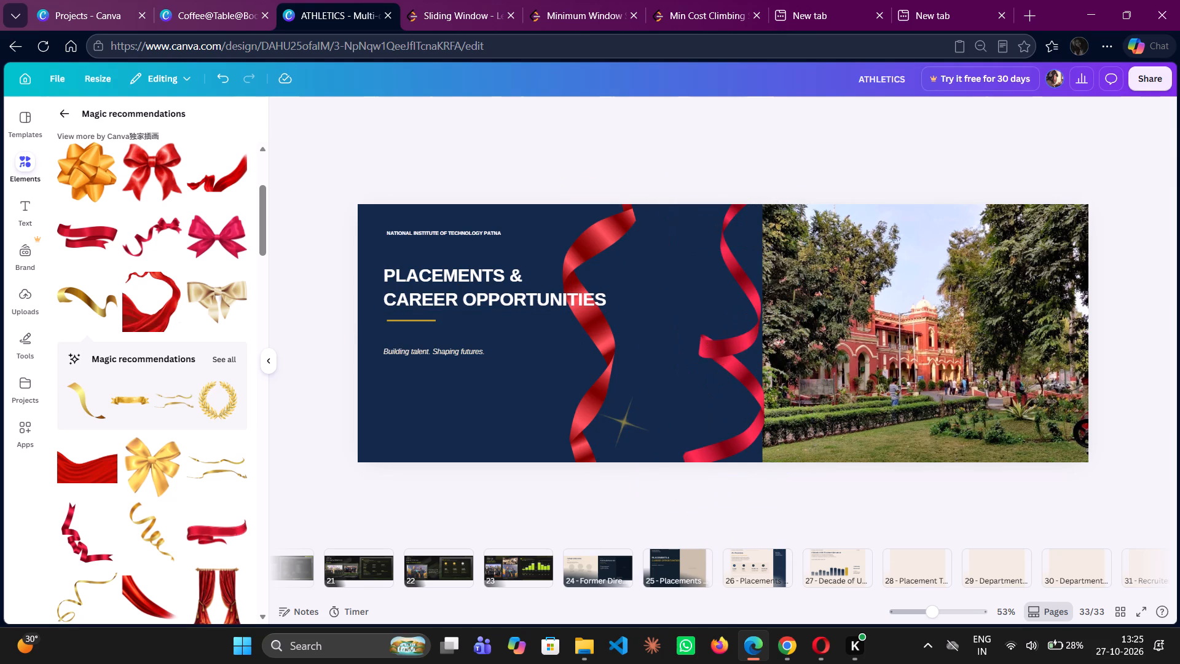
Add the thin curly gold ribbon to the cover and rotate it about 50 degrees counterclockwise.
{"action": "scroll", "coordinate": [178, 469], "scroll_direction": "down", "scroll_amount": 2}
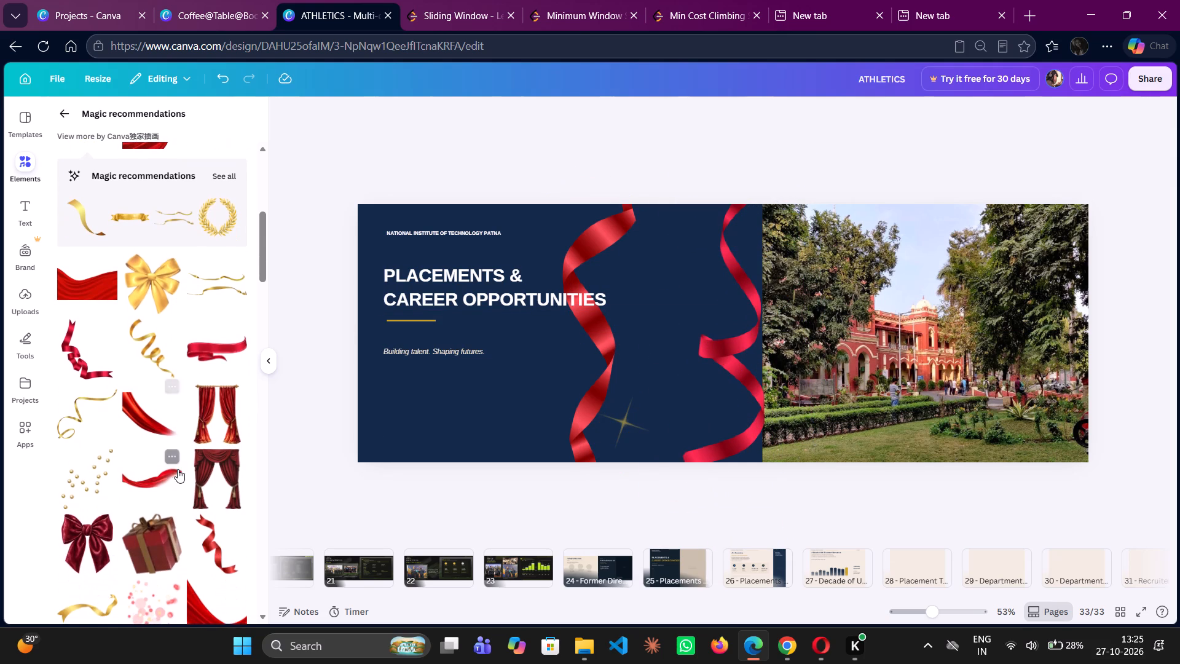
{"action": "left_click", "coordinate": [93, 417]}
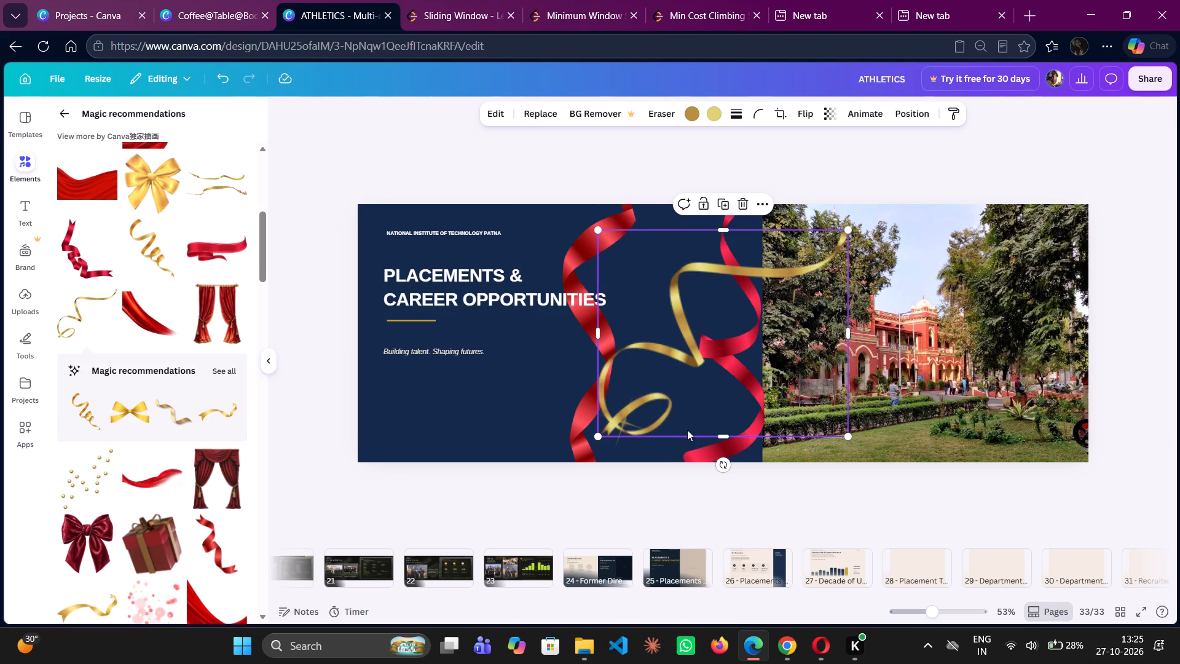
{"action": "left_click_drag", "start_coordinate": [717, 468], "coordinate": [809, 414]}
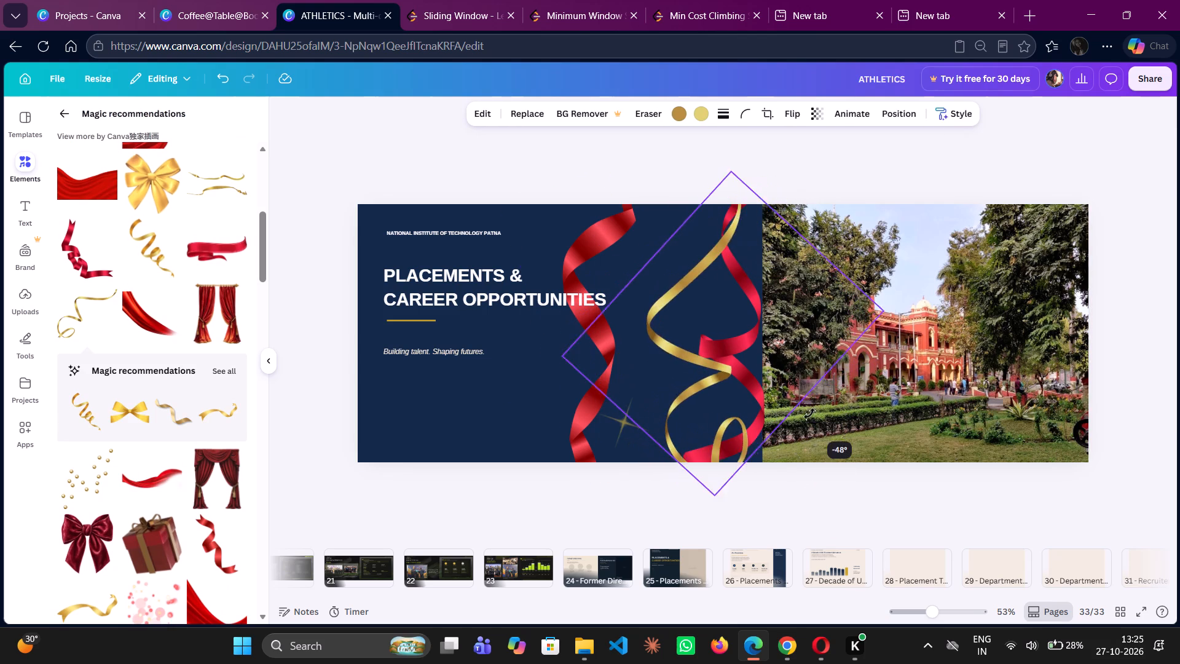
{"action": "left_click_drag", "start_coordinate": [809, 414], "coordinate": [809, 407]}
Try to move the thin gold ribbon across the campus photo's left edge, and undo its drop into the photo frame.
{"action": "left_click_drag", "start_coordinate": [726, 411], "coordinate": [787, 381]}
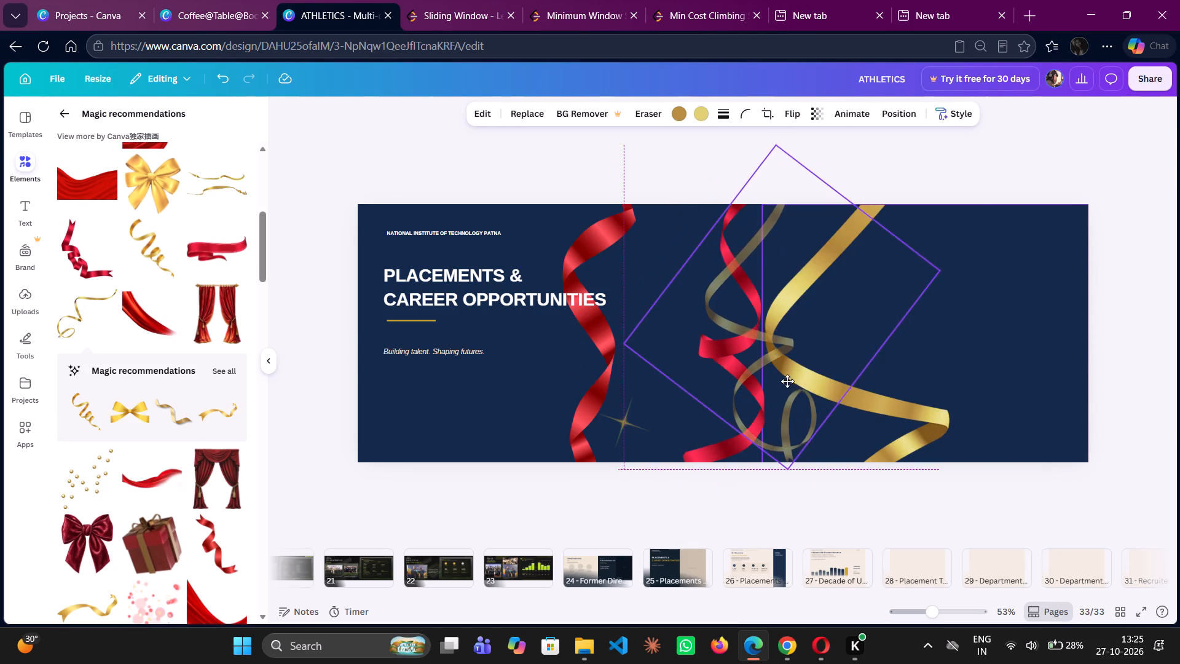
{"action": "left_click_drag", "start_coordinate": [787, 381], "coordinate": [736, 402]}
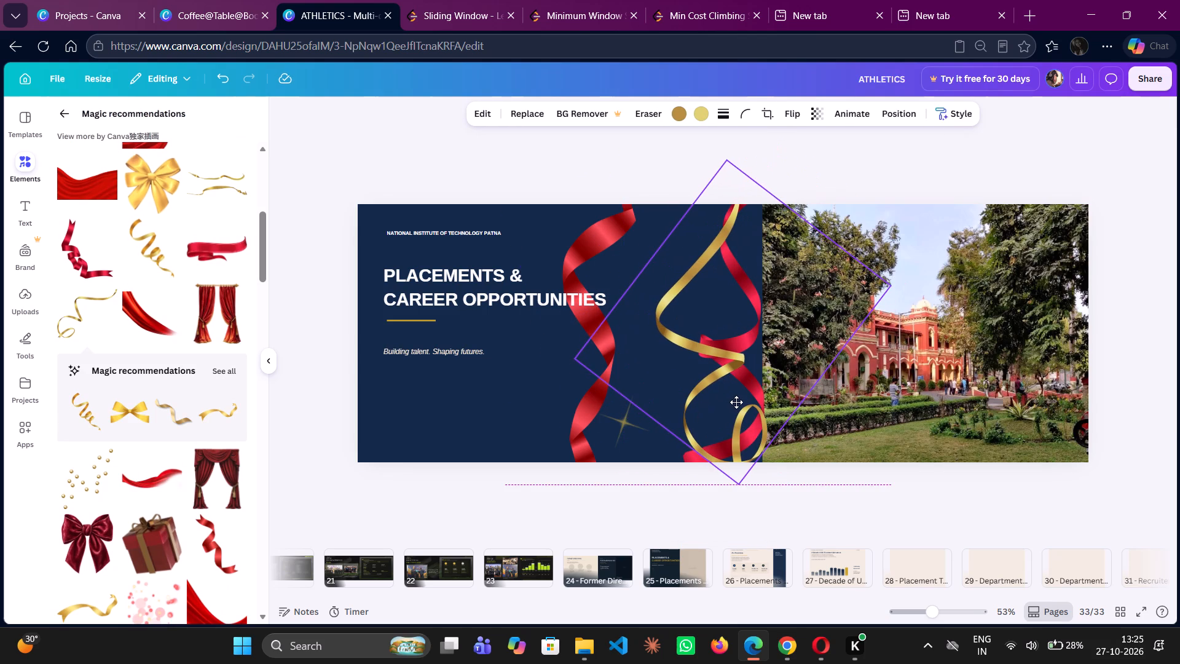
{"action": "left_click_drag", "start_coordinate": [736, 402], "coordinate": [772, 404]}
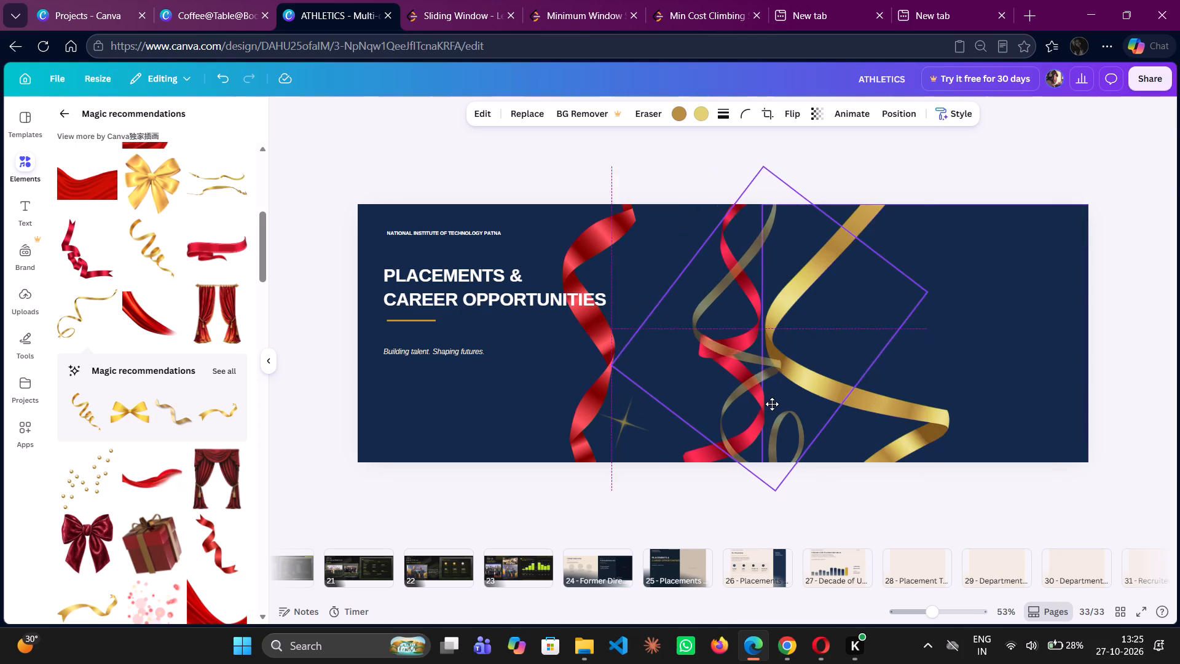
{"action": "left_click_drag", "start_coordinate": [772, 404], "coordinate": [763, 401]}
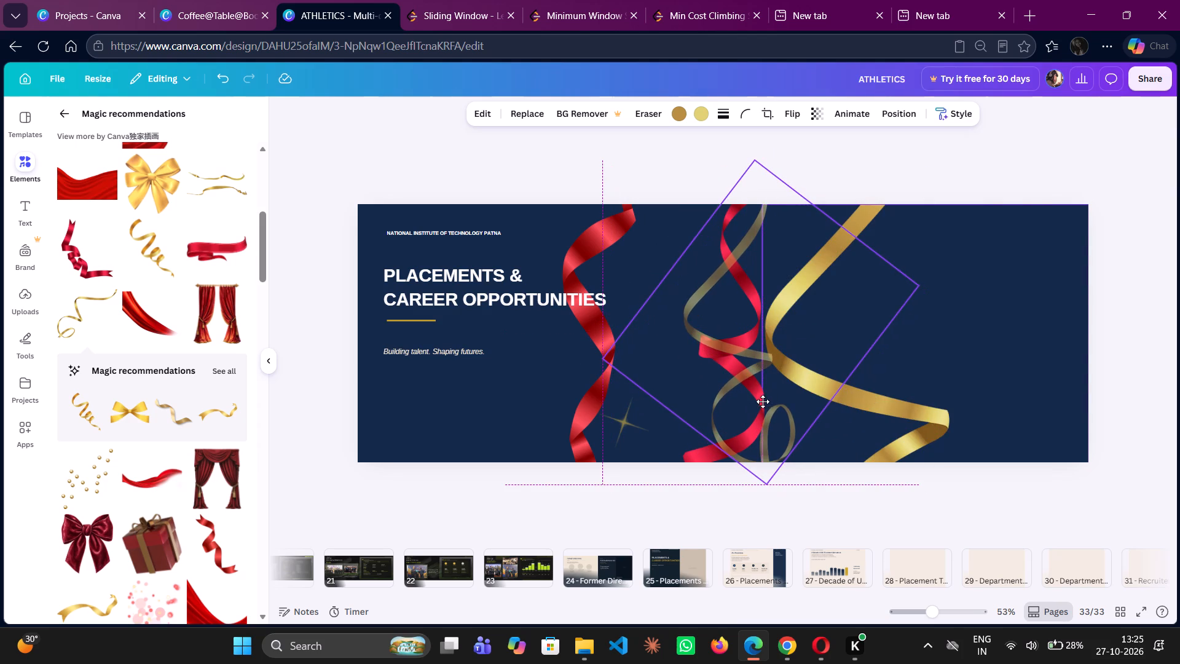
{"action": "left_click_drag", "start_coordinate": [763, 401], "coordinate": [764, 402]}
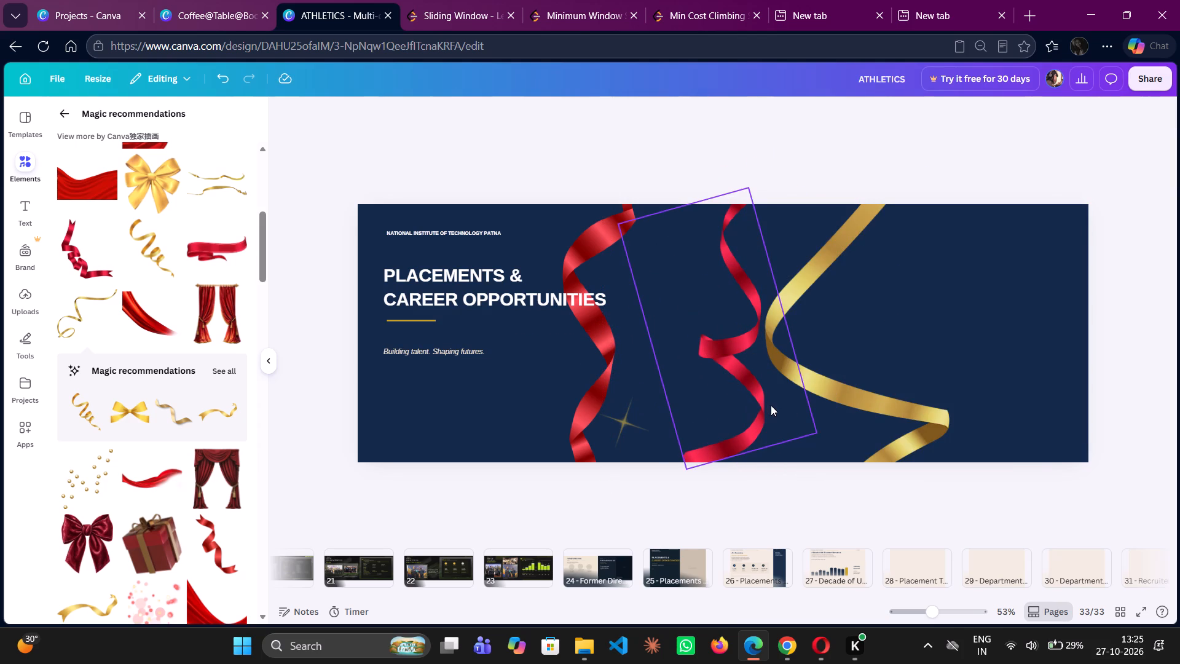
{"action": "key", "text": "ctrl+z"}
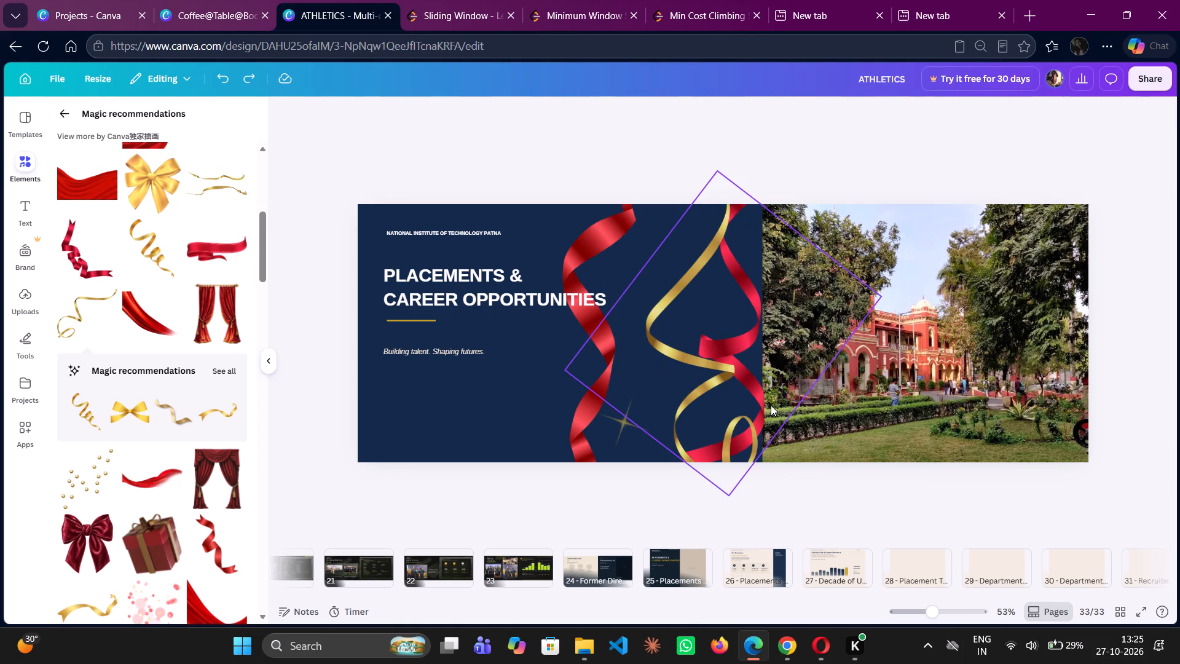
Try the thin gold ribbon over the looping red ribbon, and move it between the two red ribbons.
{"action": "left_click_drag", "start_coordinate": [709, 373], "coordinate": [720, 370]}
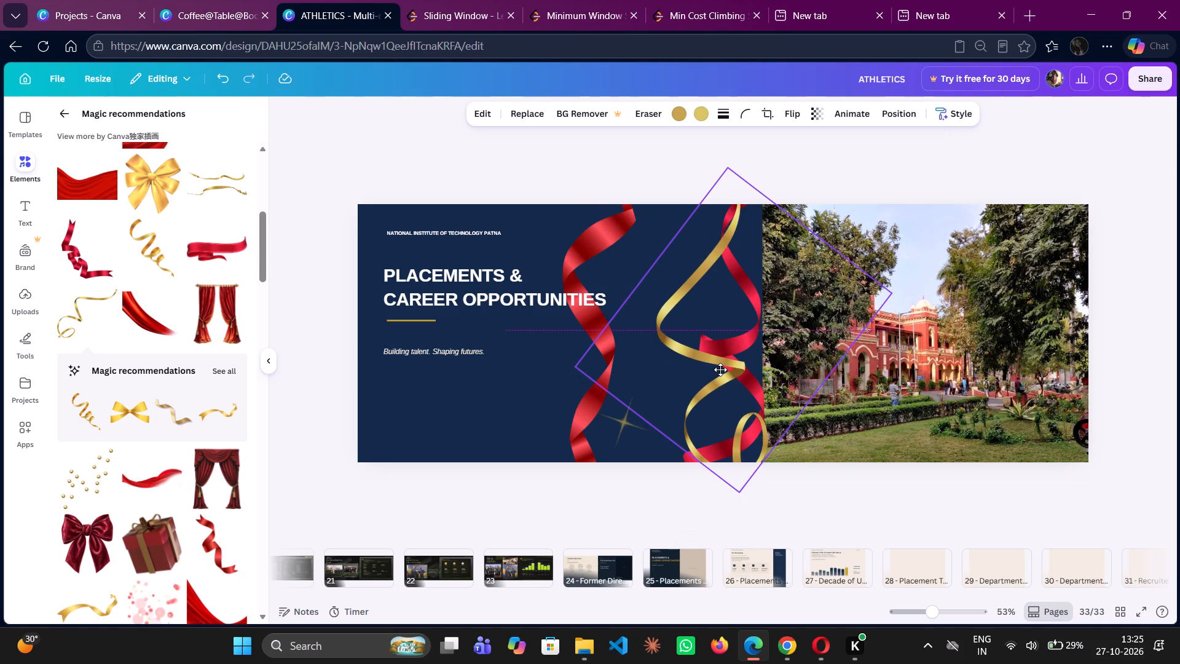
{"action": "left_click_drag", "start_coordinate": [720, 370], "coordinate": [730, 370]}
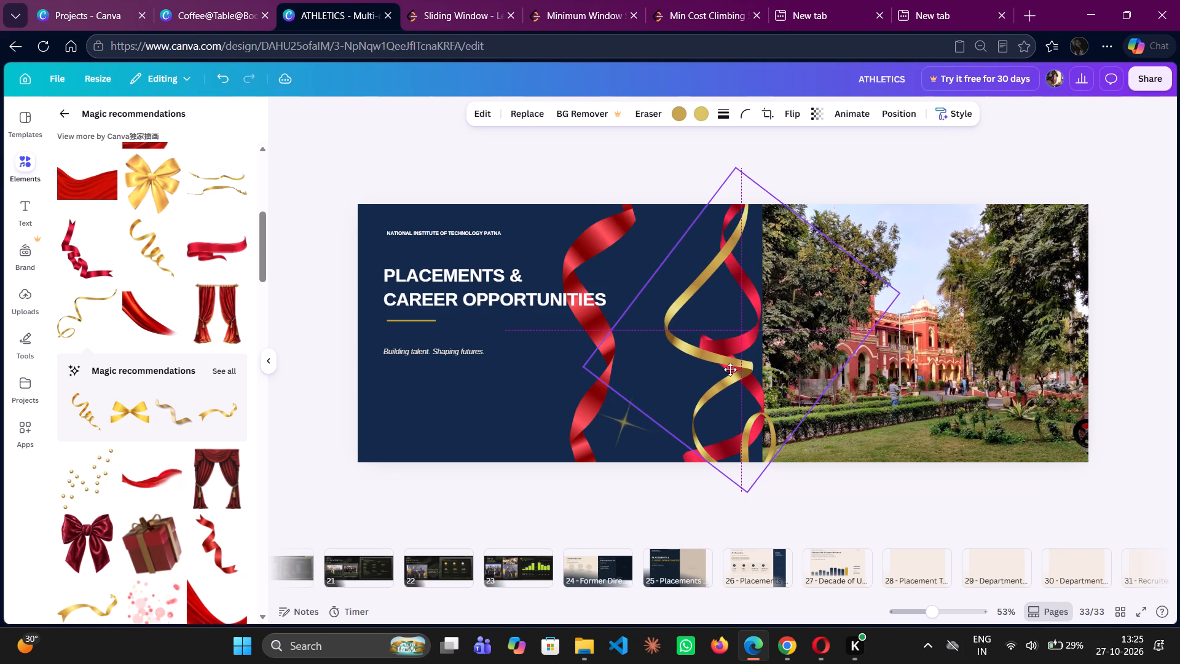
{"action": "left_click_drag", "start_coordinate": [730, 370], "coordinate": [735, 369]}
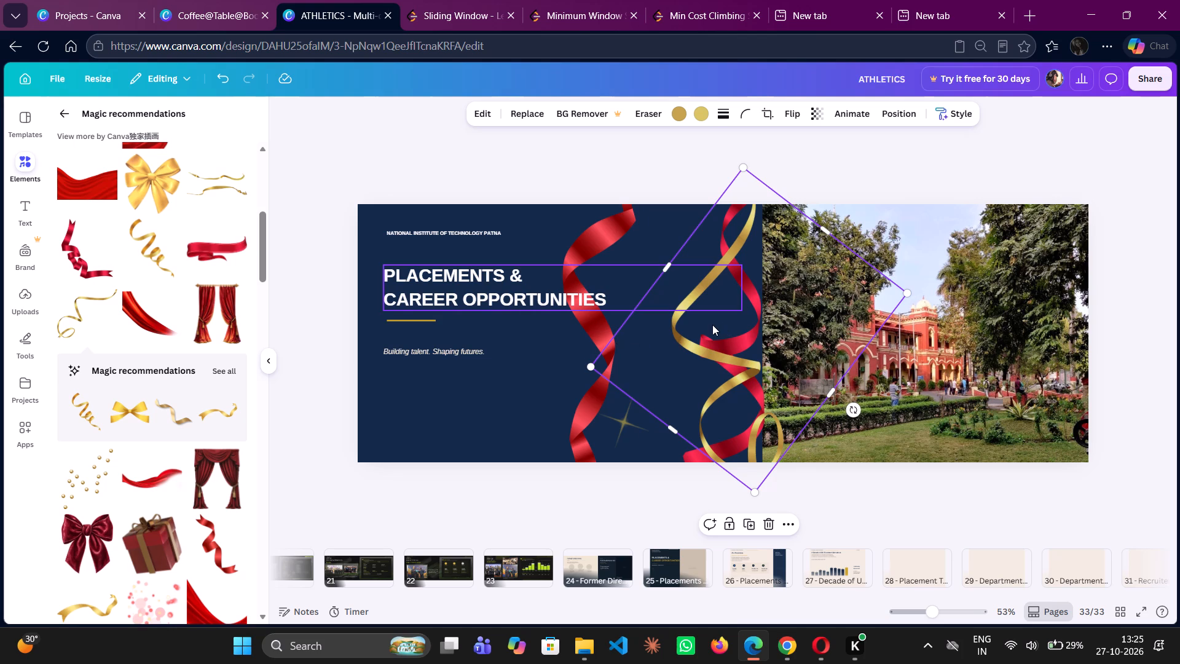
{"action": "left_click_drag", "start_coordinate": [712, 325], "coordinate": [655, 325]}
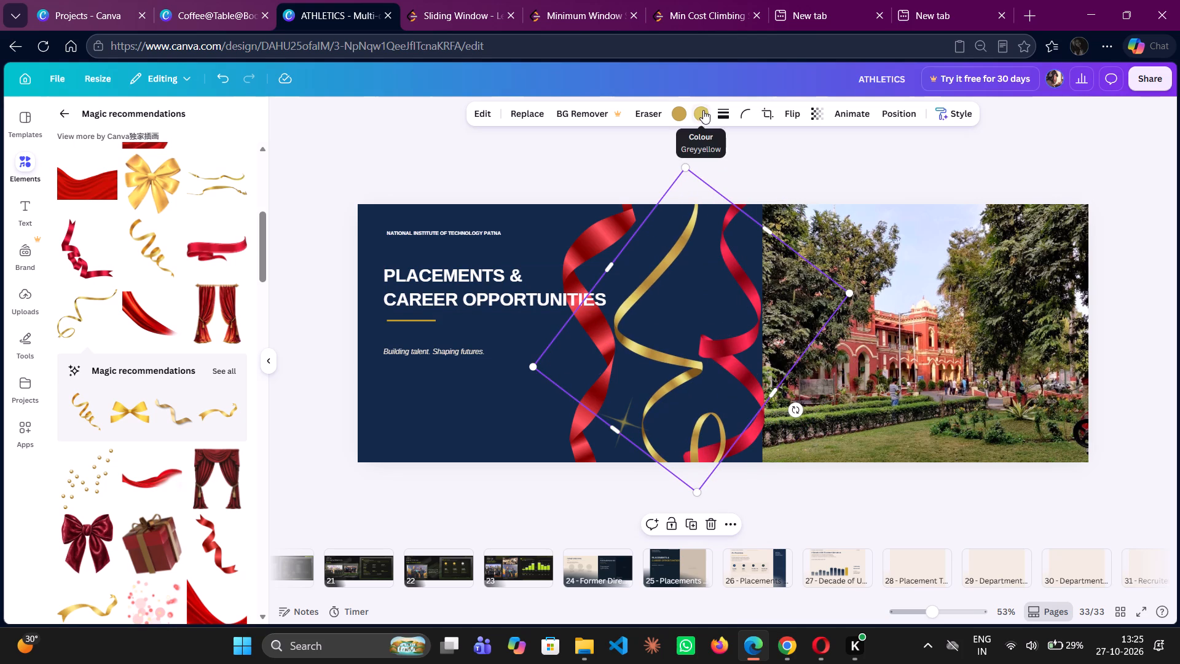
Recolour the thin ribbon's lighter gold tone with the vivid red #f54c54 from the photo colours.
{"action": "left_click", "coordinate": [703, 111]}
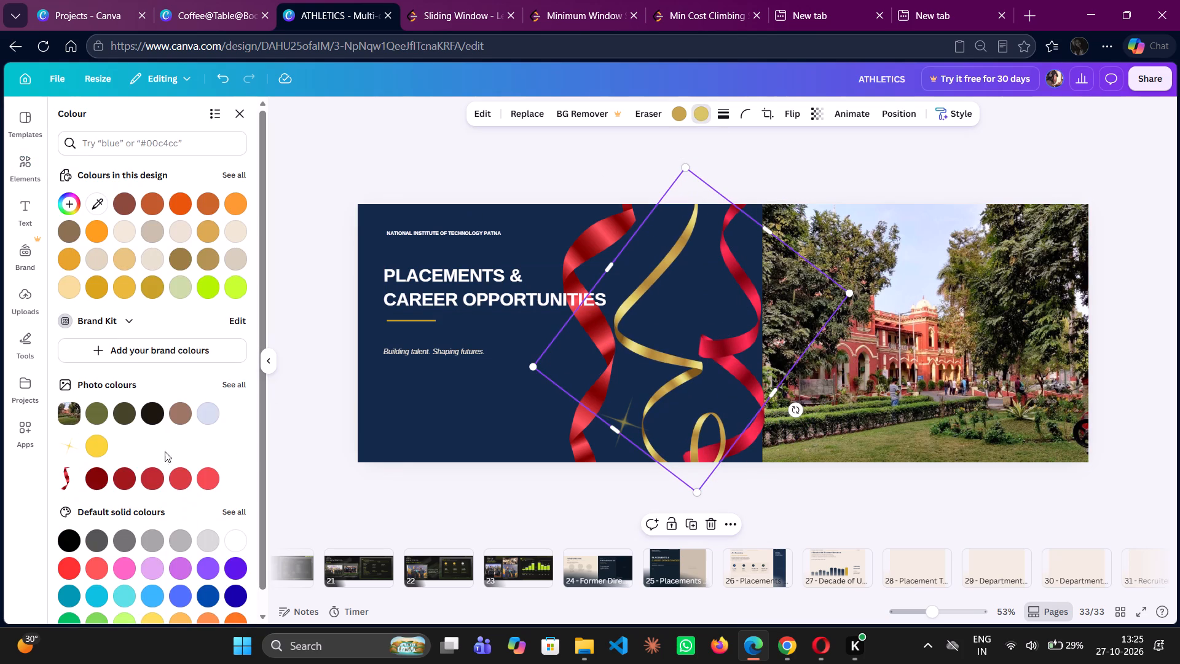
{"action": "left_click", "coordinate": [133, 480]}
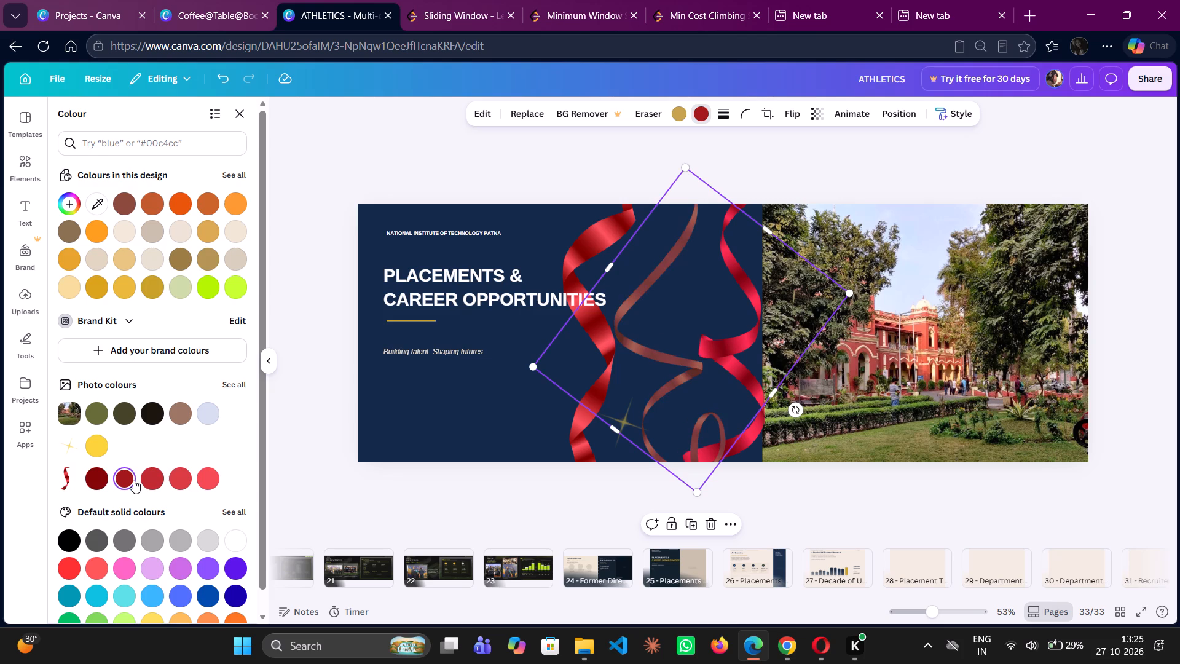
{"action": "left_click", "coordinate": [133, 480]}
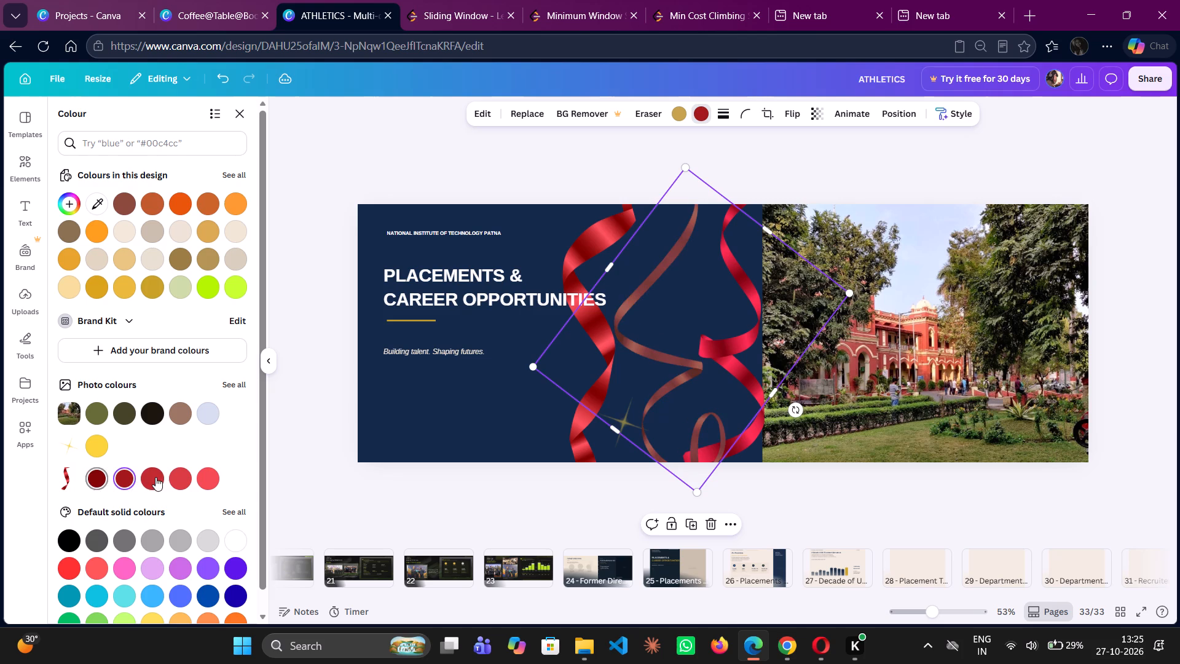
{"action": "left_click", "coordinate": [155, 477]}
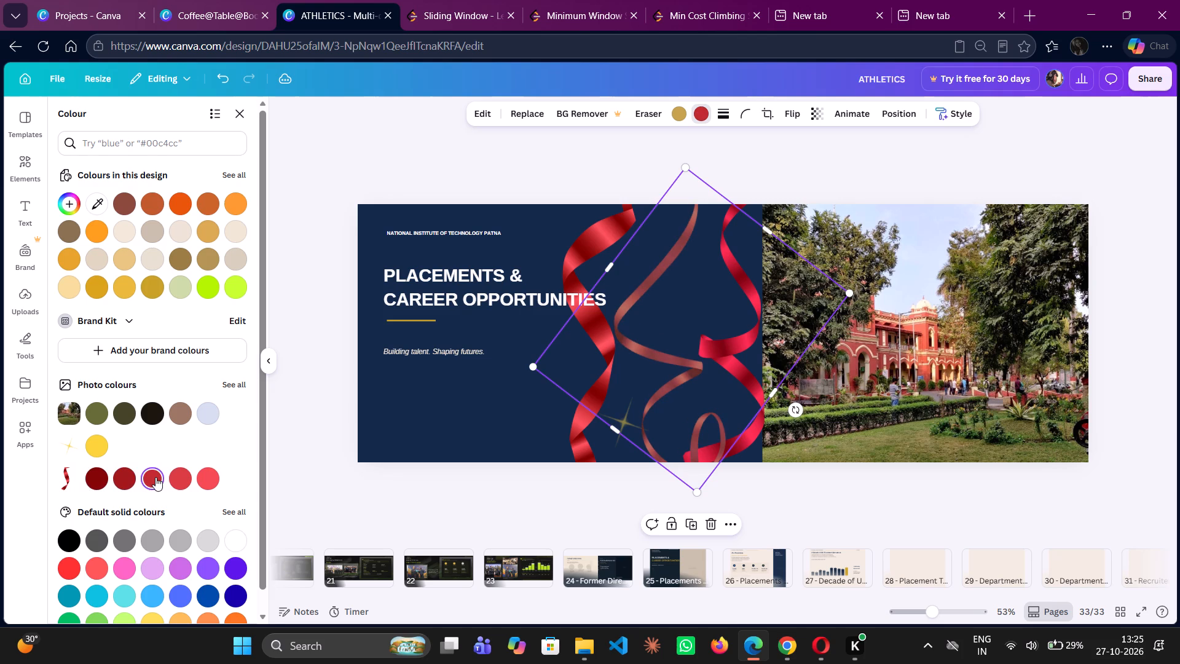
{"action": "left_click", "coordinate": [184, 476]}
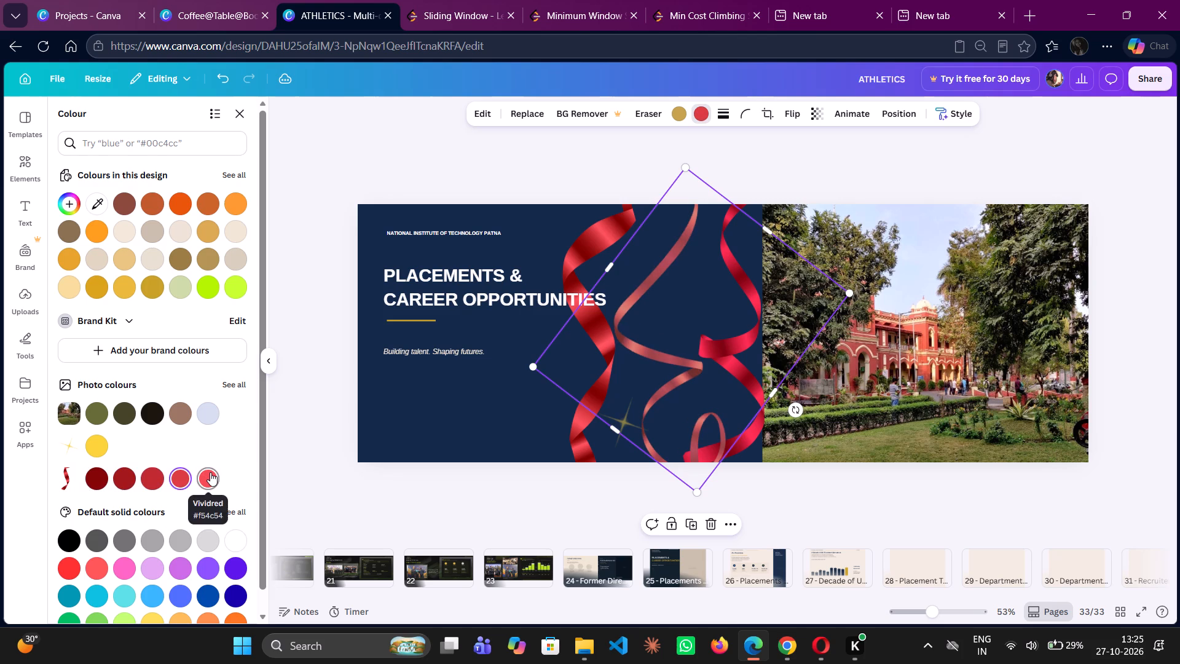
{"action": "left_click", "coordinate": [210, 472]}
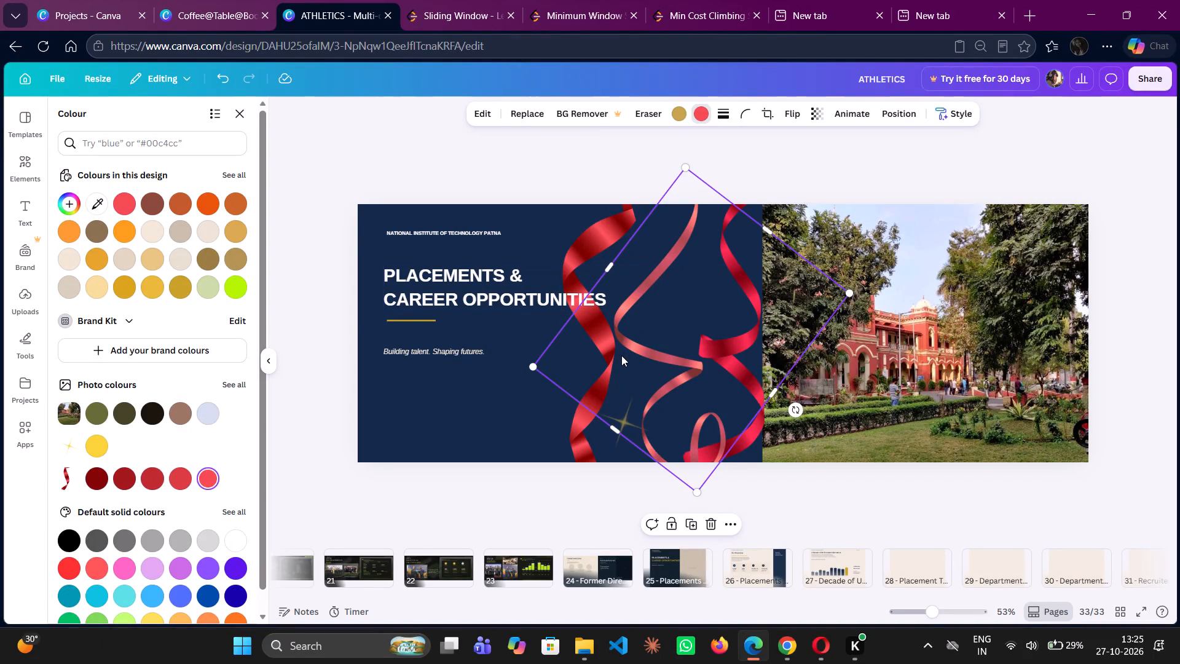
Move the recoloured thin ribbon onto the twisted red ribbon so the two intertwine at the title's end.
{"action": "left_click_drag", "start_coordinate": [640, 371], "coordinate": [566, 347]}
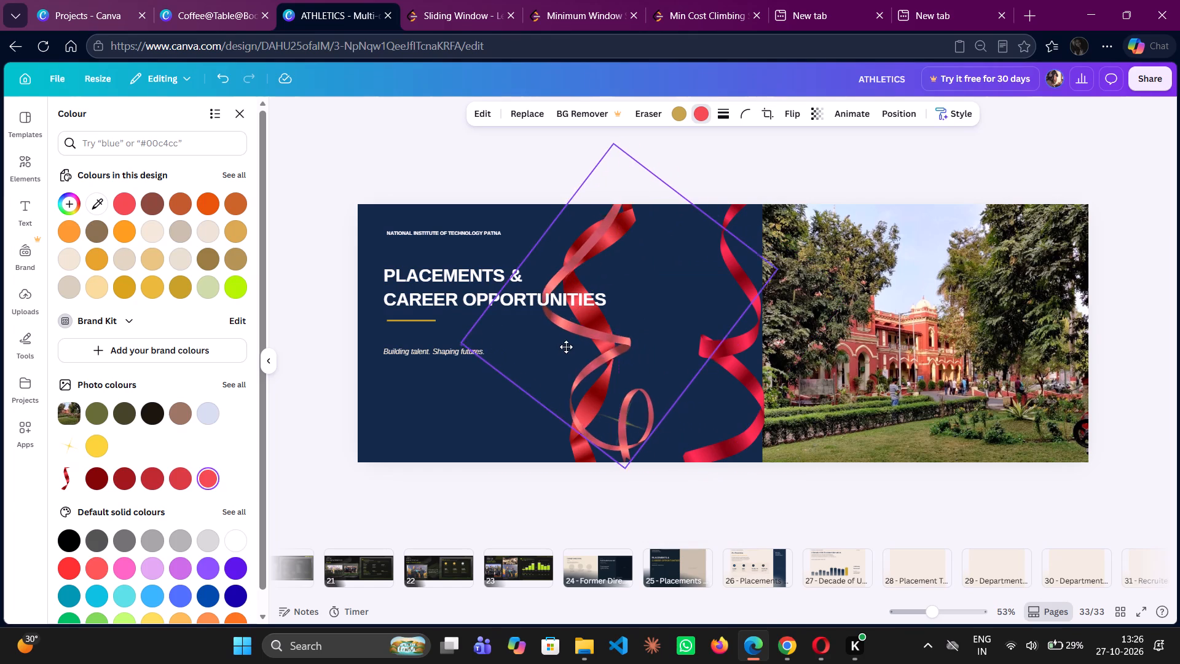
{"action": "left_click_drag", "start_coordinate": [566, 347], "coordinate": [562, 347]}
Delete the looping red ribbon beside the campus photo.
{"action": "left_click", "coordinate": [731, 366]}
{"action": "key", "text": "Delete"}
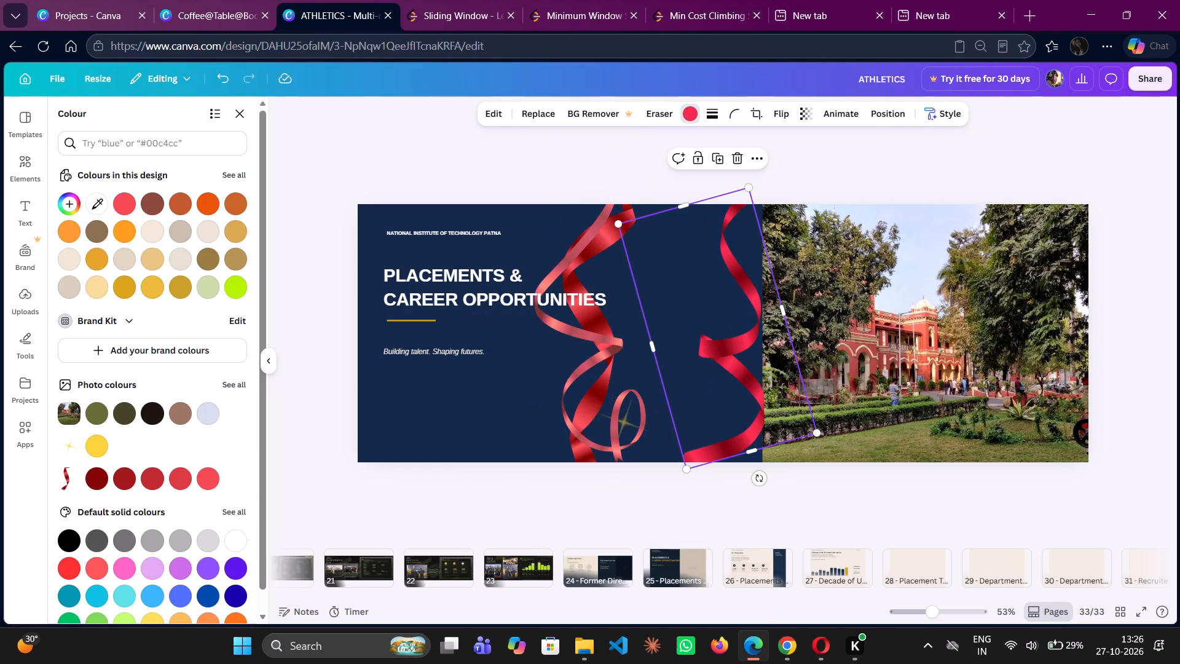
Move the thin red ribbon off the twisted red ribbon to the campus photo's inner edge.
{"action": "left_click_drag", "start_coordinate": [559, 376], "coordinate": [701, 381]}
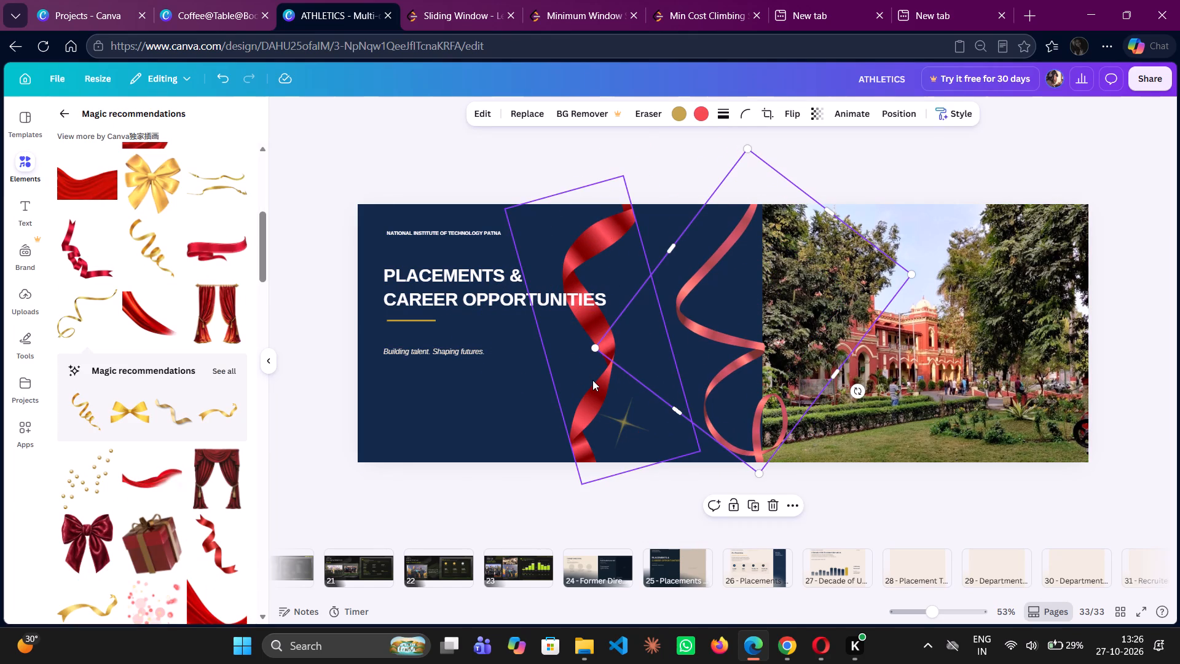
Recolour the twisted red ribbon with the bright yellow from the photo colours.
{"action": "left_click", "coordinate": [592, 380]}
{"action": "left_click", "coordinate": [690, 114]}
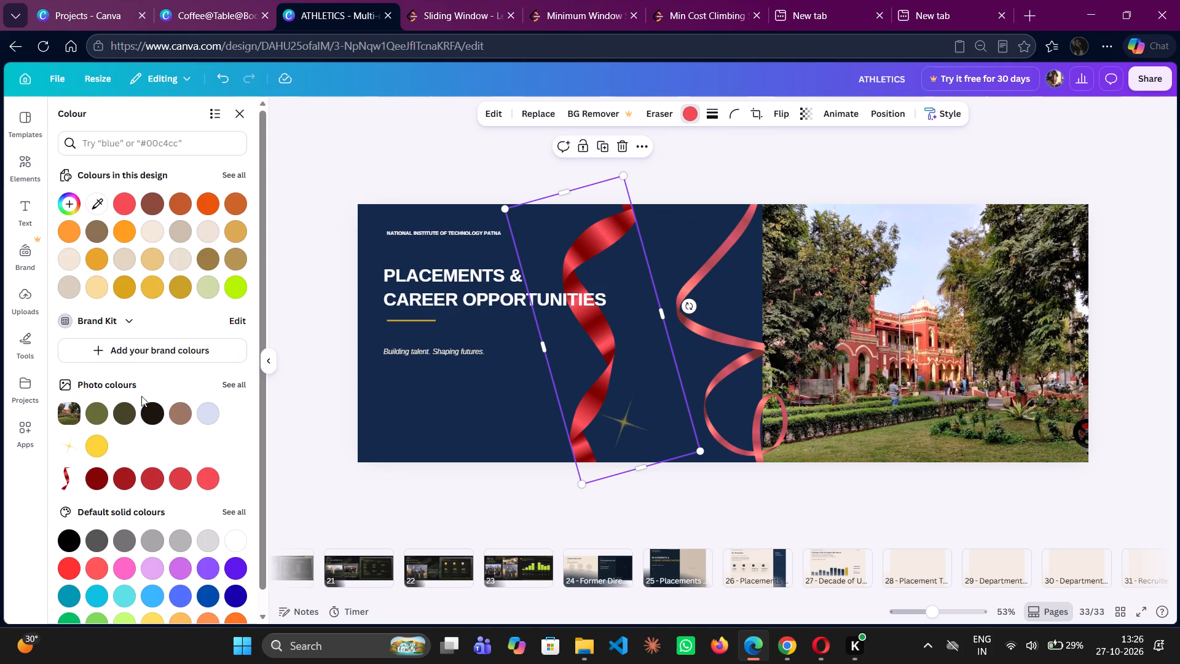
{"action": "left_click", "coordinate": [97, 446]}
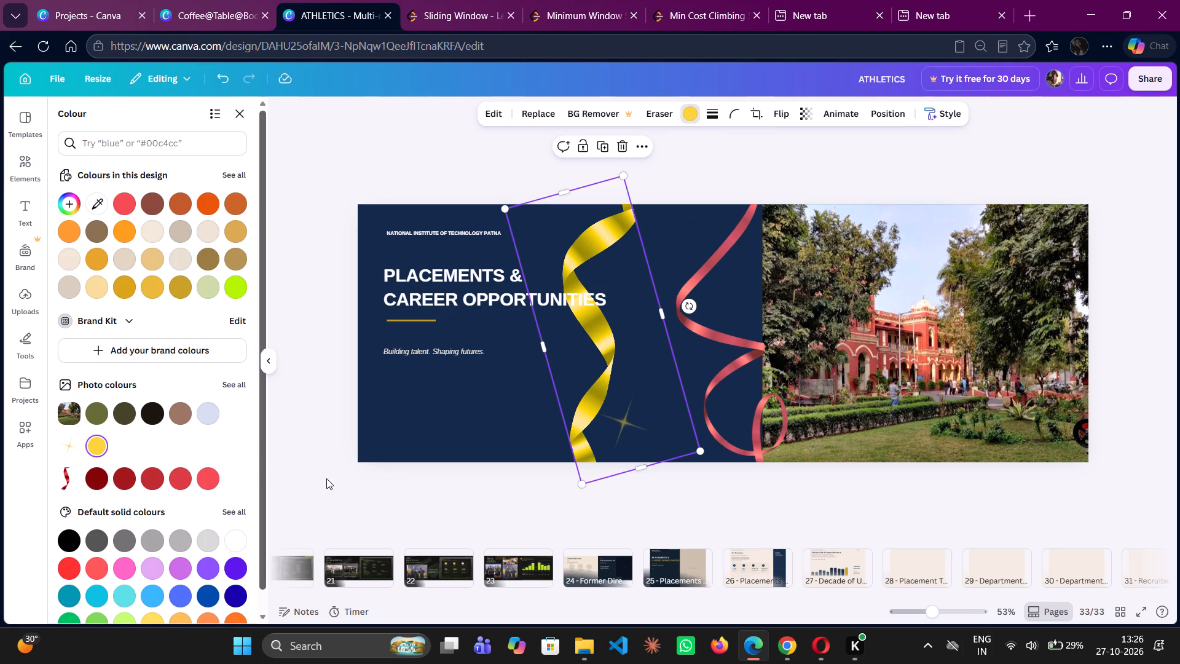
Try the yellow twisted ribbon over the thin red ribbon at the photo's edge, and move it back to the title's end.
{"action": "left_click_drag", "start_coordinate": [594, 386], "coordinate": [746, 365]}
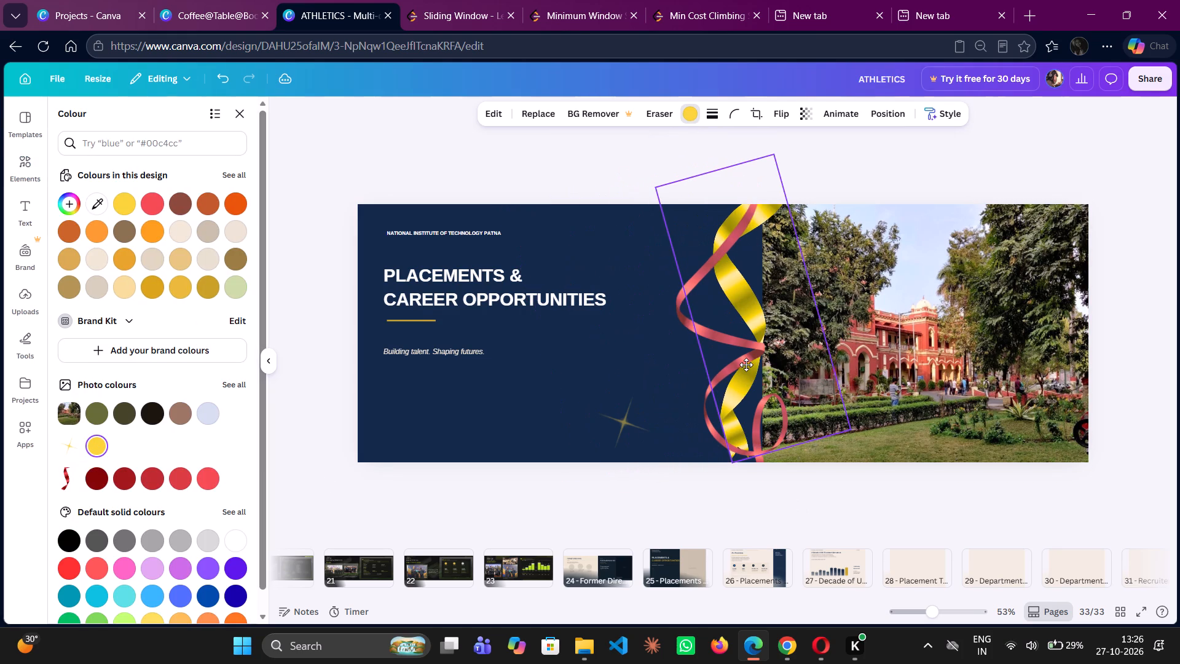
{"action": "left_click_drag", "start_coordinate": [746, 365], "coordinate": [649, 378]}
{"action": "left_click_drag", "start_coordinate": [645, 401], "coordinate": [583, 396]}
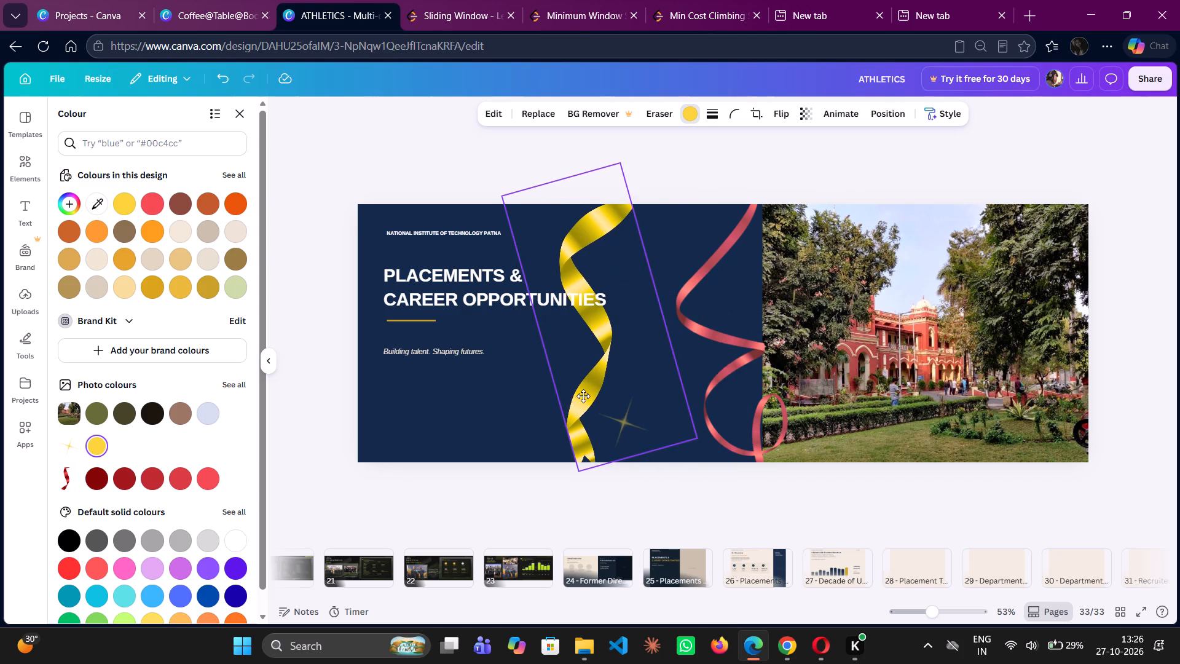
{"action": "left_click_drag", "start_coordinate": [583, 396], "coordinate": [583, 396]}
Recolour the twisted ribbon with the golden orange #daa41a from the design's colours.
{"action": "left_click", "coordinate": [129, 205]}
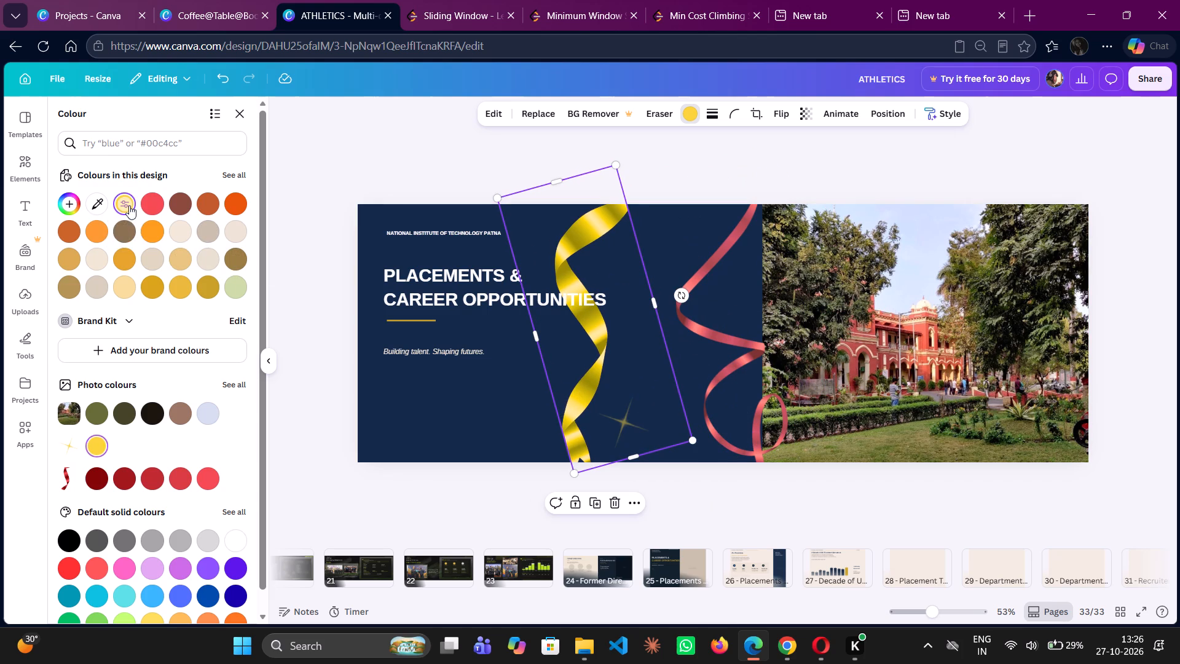
{"action": "left_click", "coordinate": [147, 281]}
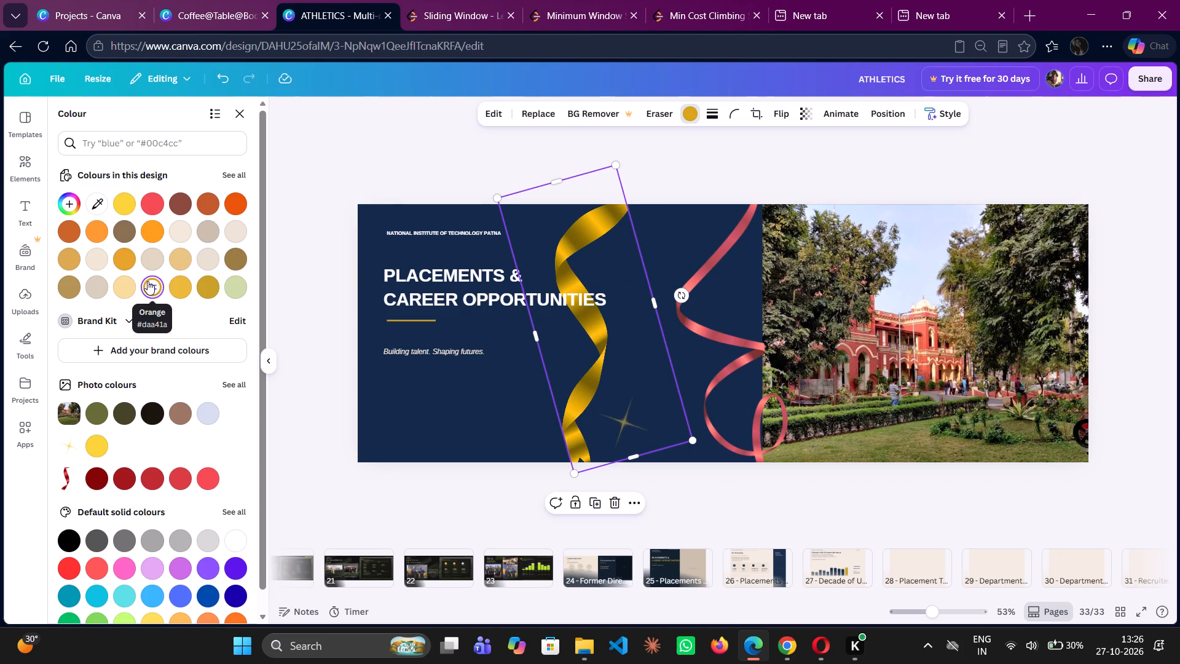